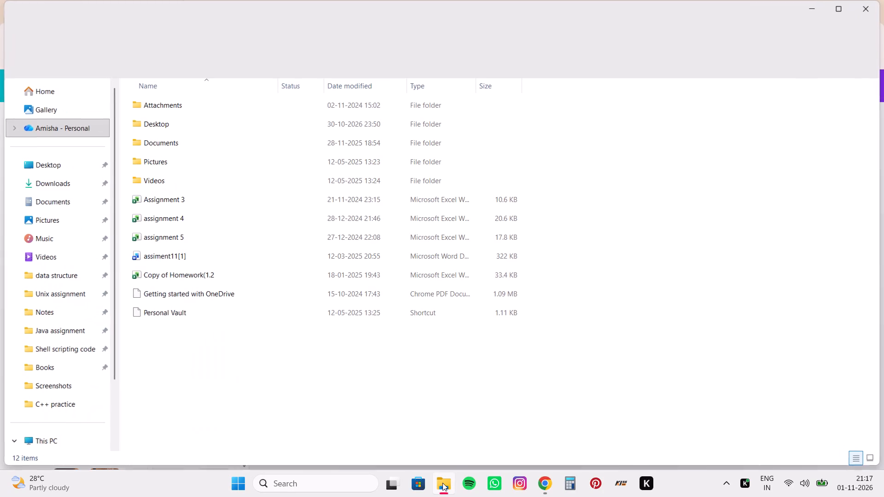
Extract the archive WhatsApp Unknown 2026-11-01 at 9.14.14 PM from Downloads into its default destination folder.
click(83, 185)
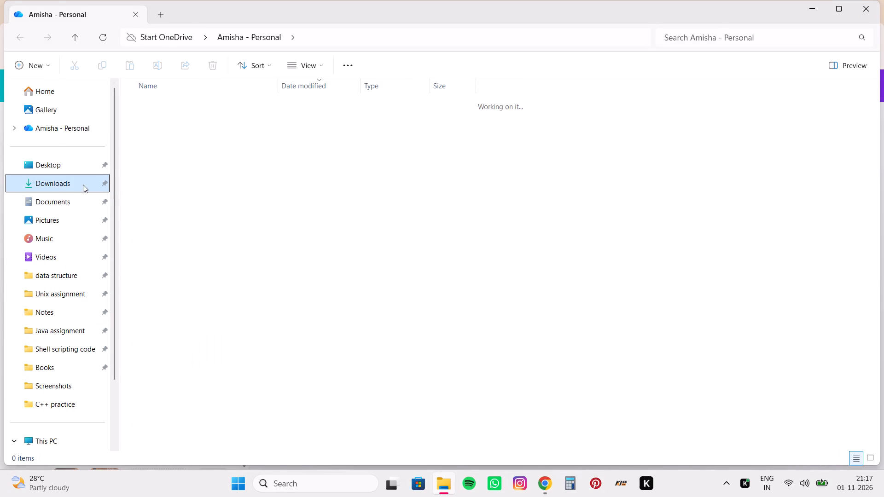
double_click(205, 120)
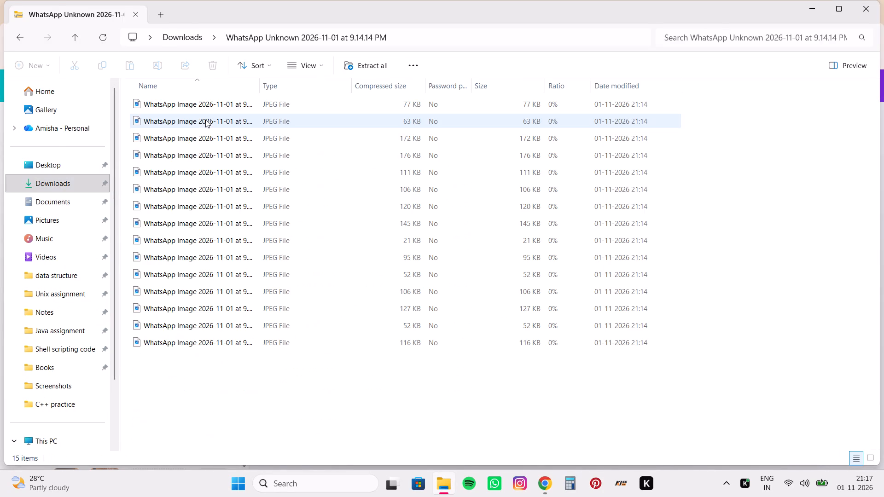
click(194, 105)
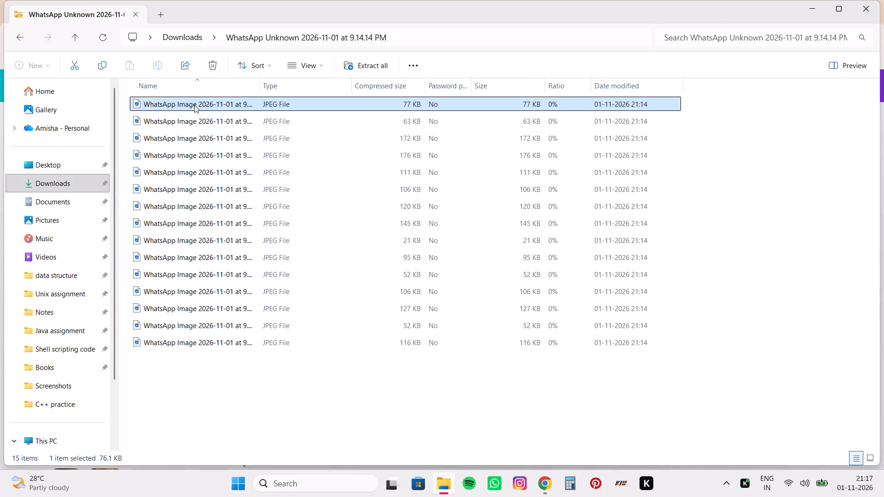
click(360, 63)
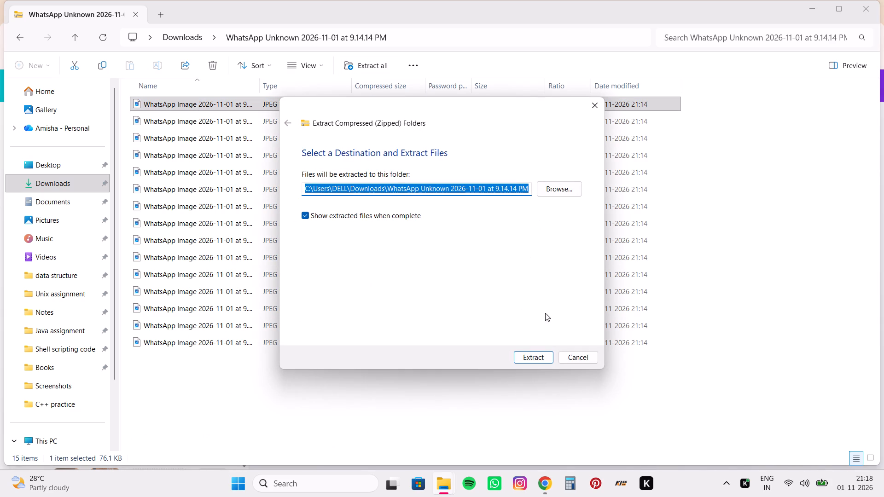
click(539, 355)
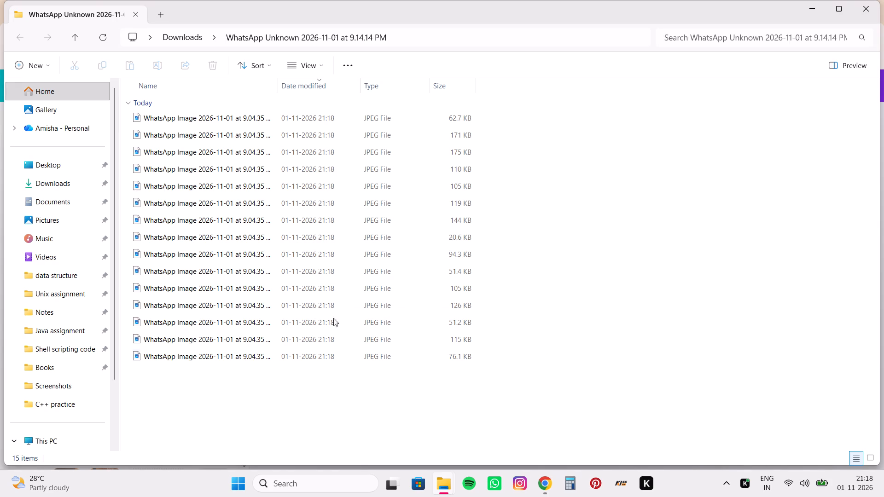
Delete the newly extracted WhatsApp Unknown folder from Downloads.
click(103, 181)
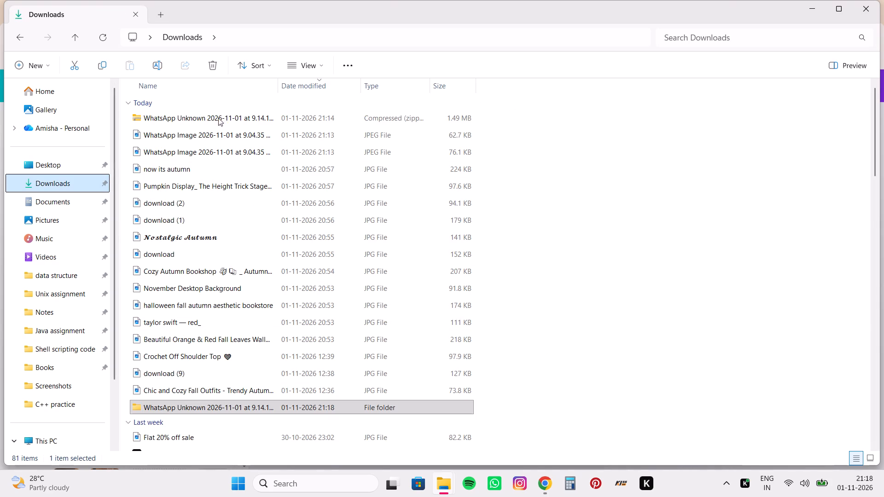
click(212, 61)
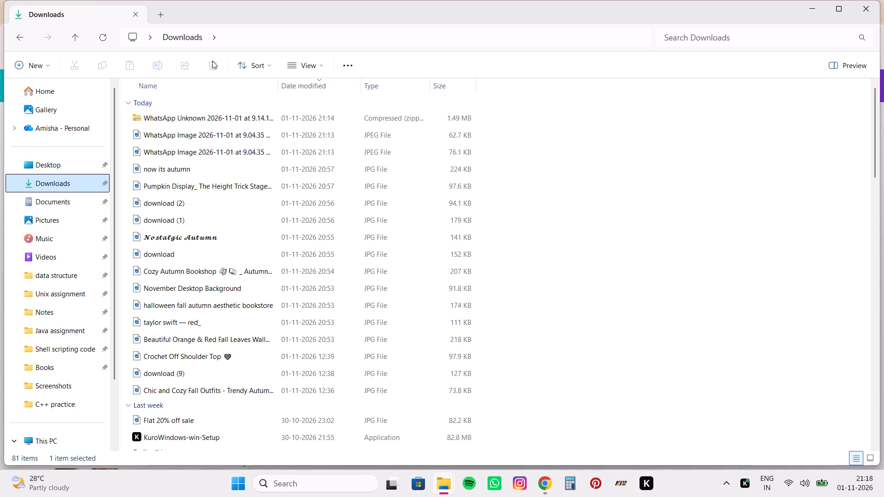
Copy all 15 images from the WhatsApp Unknown zip archive in Downloads into the Documents folder.
double_click(193, 118)
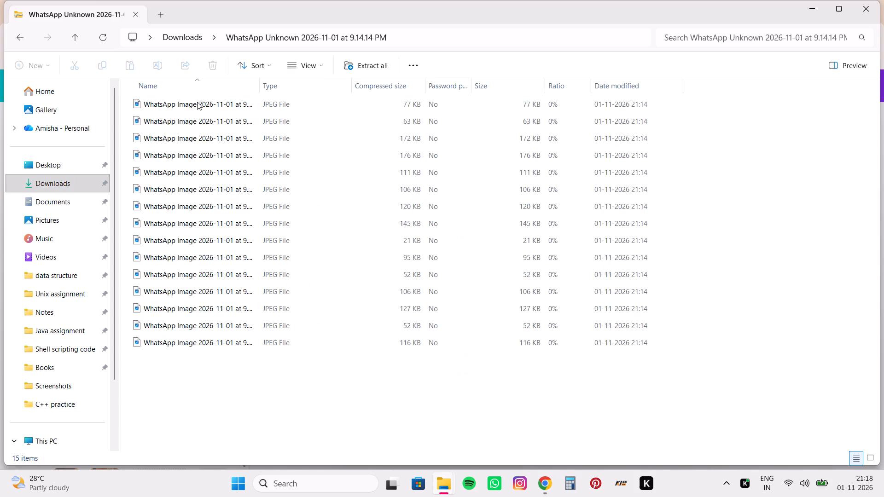
click(197, 102)
key(shift+Down)
key(shift+Down)
key(shift+Down)
key(shift+Down)
key(shift+Down)
key(shift+Down)
key(shift+Down)
key(shift+Down)
key(shift+Down)
key(shift+Down)
key(shift+Down)
key(shift+Down)
key(shift+Down)
key(shift+Down)
key(shift+Down)
key(shift+Down)
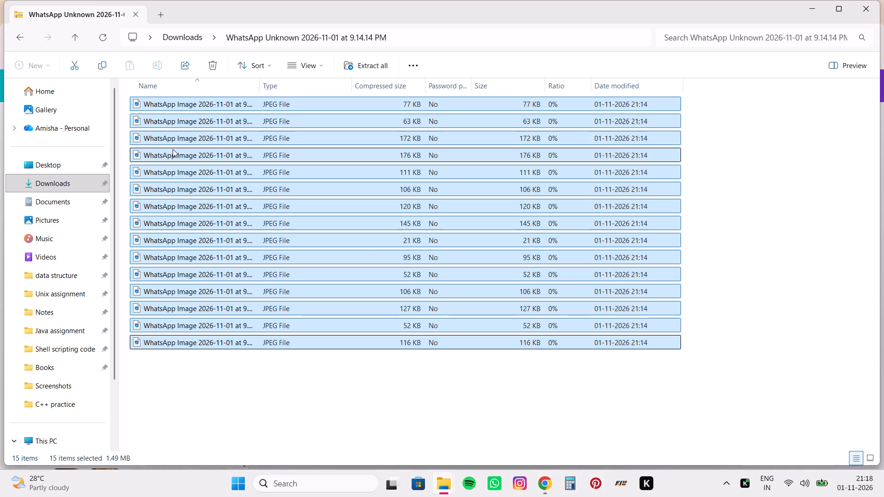
drag(173, 149, 82, 203)
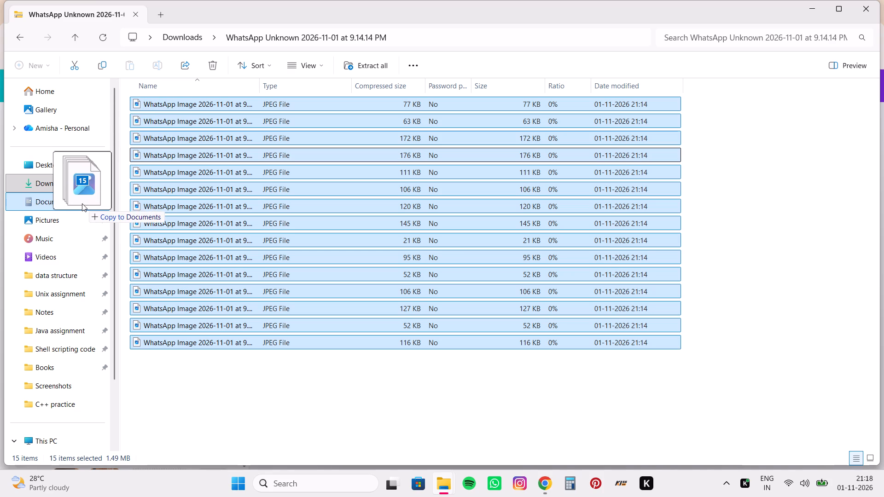
drag(82, 203, 78, 199)
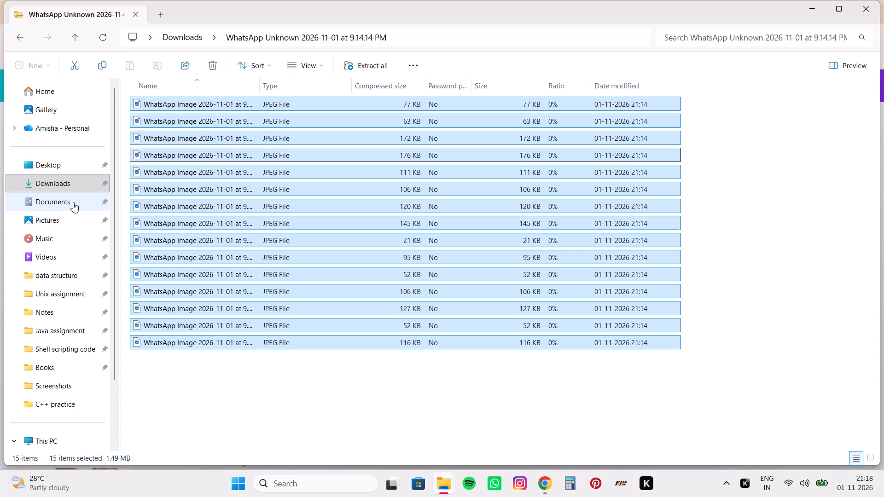
Check the Documents folder for the copied WhatsApp images and close that file window.
click(73, 202)
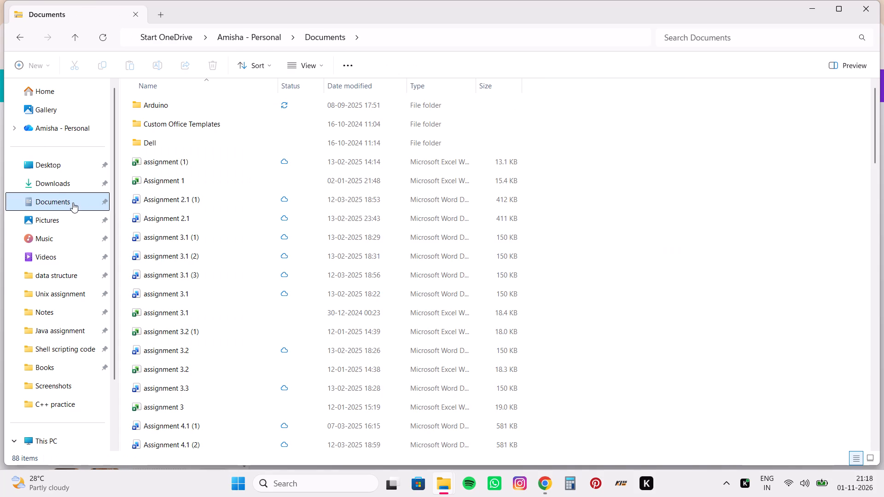
scroll(230, 282, down, 15)
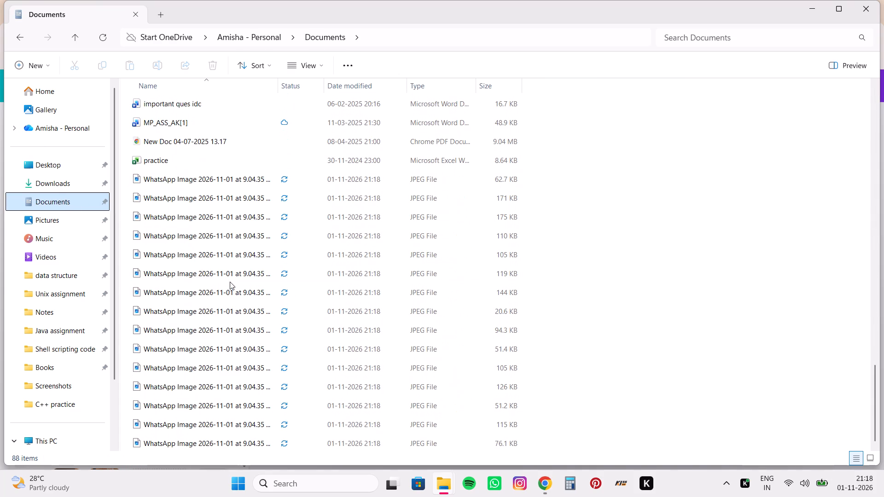
scroll(230, 282, down, 2)
scroll(268, 388, down, 5)
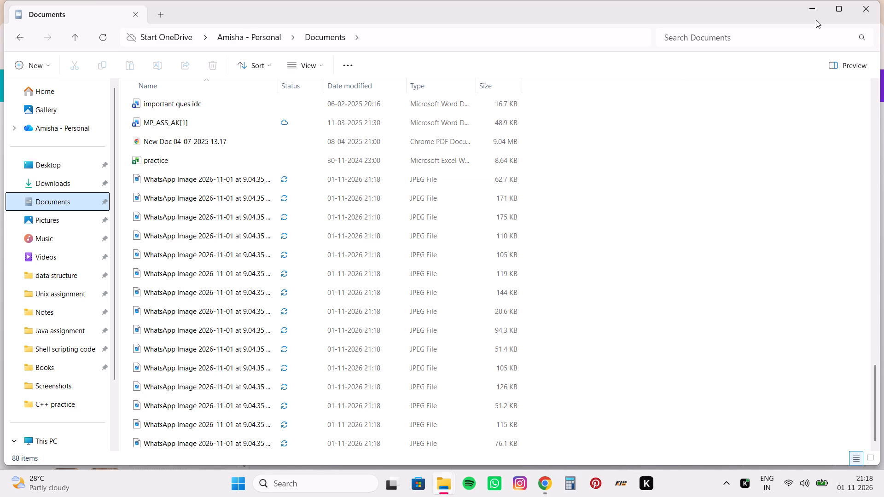
click(867, 8)
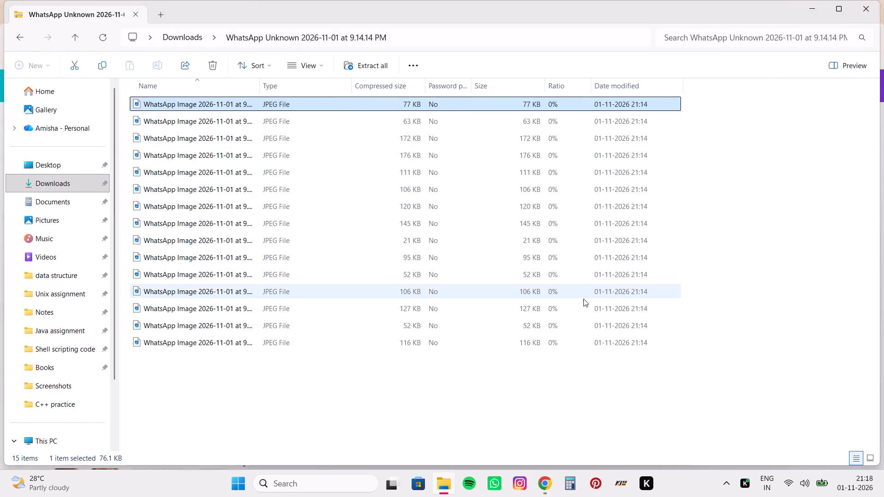
Switch to the Canva phone wallpaper design in Chrome and select all the WhatsApp images in Documents as files to upload.
click(541, 491)
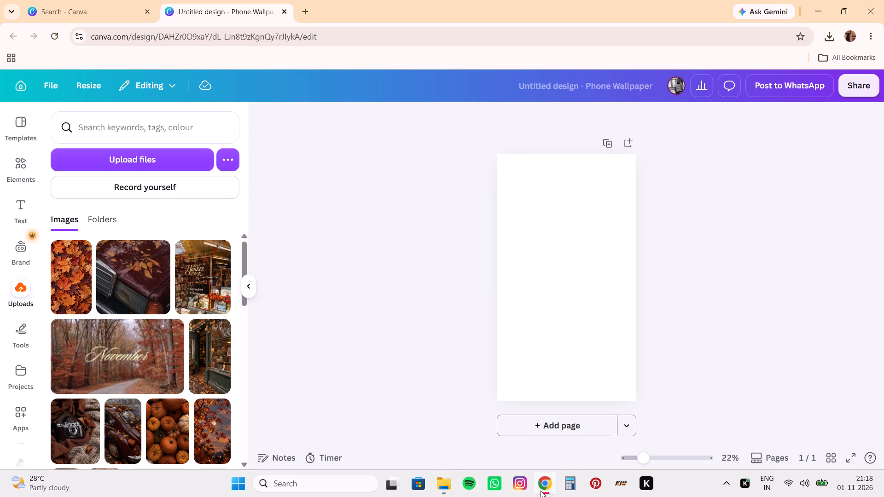
click(185, 158)
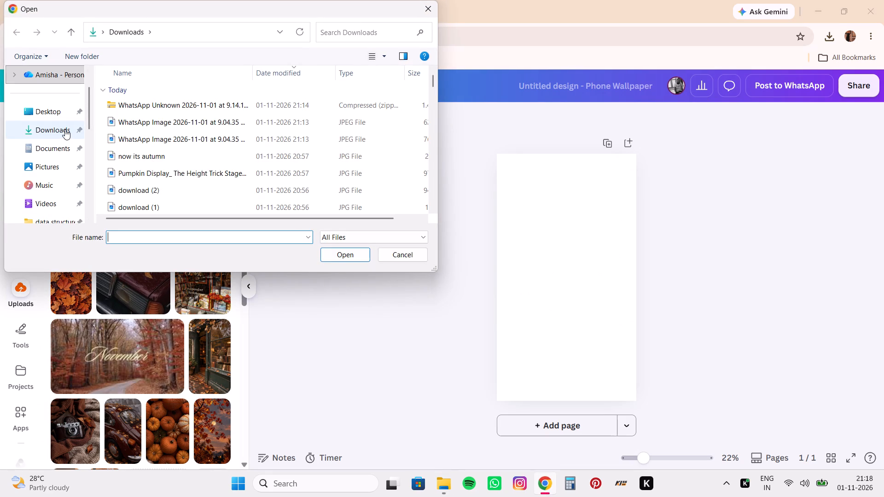
click(65, 129)
click(65, 139)
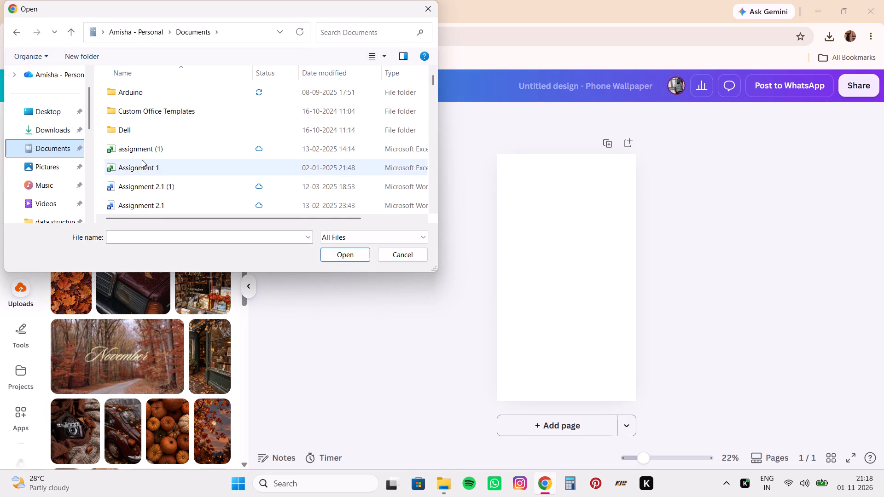
scroll(142, 160, down, 20)
scroll(142, 160, down, 20)
scroll(142, 160, down, 20)
scroll(142, 160, up, 1)
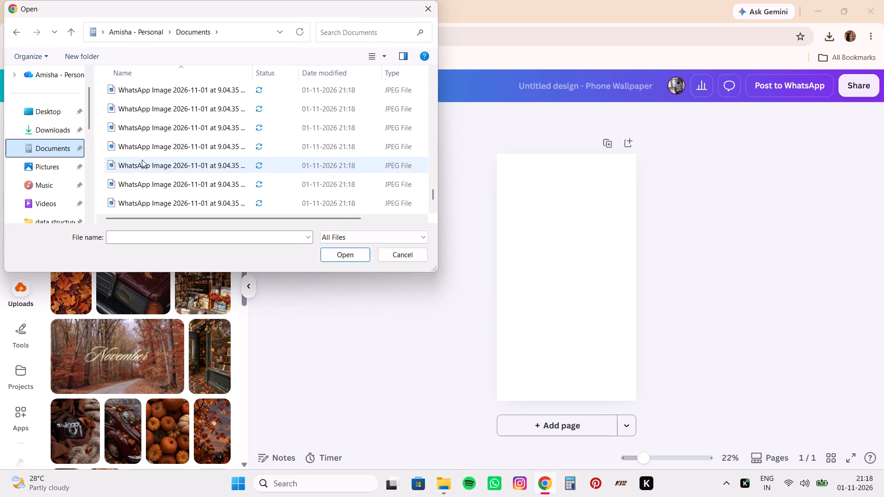
scroll(142, 160, up, 2)
click(156, 108)
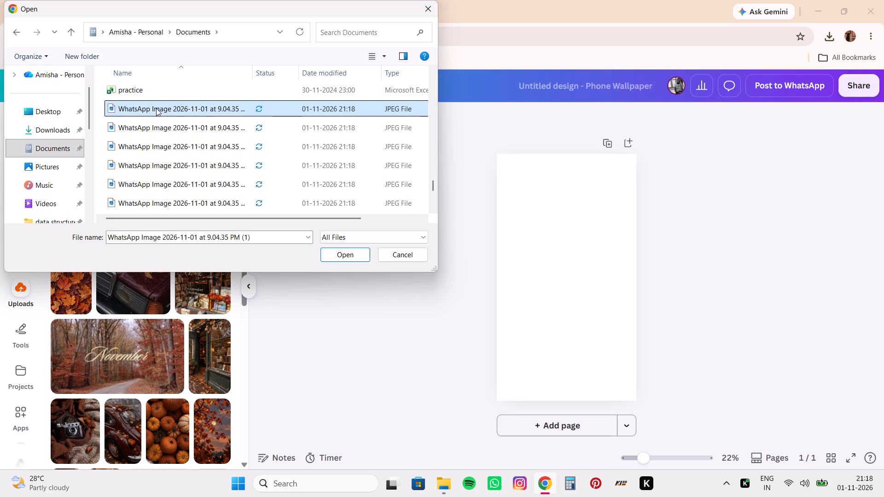
key(shift+Down)
key(shift+Down)
key(shift+Down)
key(shift+Down)
key(shift+Down)
key(shift+Down)
key(shift+Down)
key(shift+Down)
key(shift+Down)
key(shift+Down)
key(shift+Down)
key(shift+Down)
key(shift+Down)
key(shift+Down)
key(shift+Down)
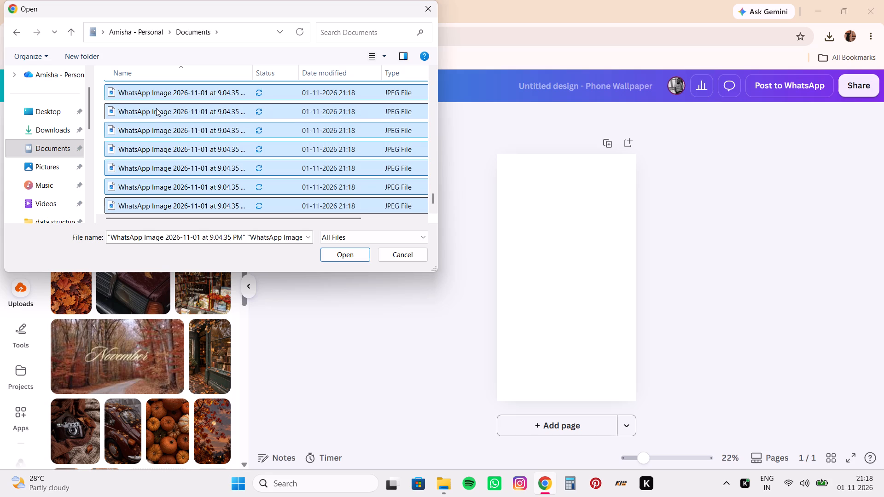
key(shift+Down)
key(shift+Down)
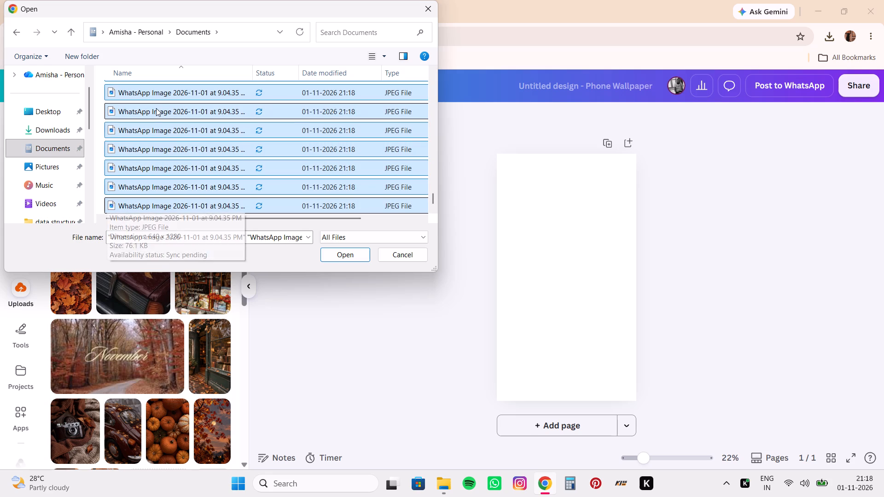
Review the range of selected WhatsApp images in the file chooser.
scroll(214, 113, up, 2)
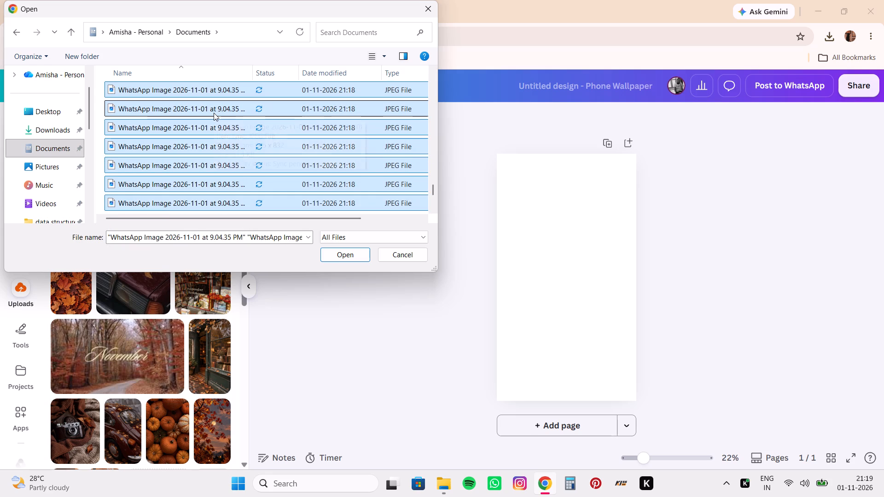
scroll(214, 113, up, 1)
scroll(226, 137, down, 12)
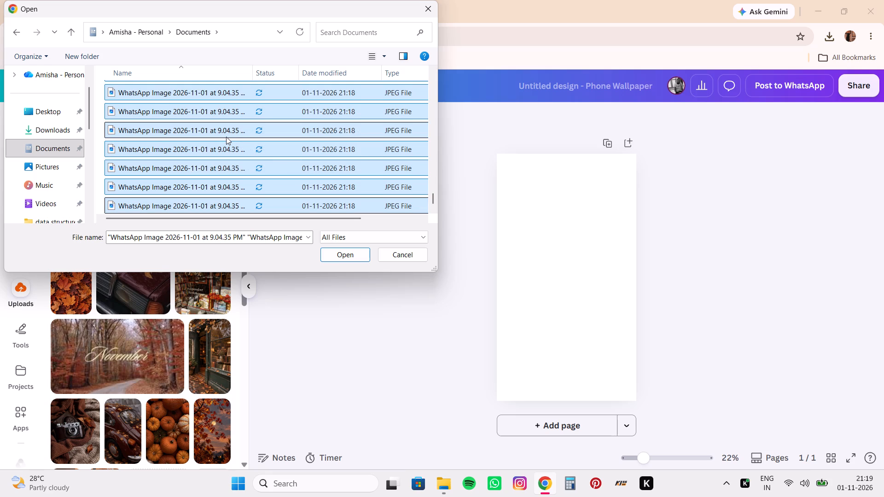
scroll(226, 137, up, 1)
scroll(226, 137, down, 14)
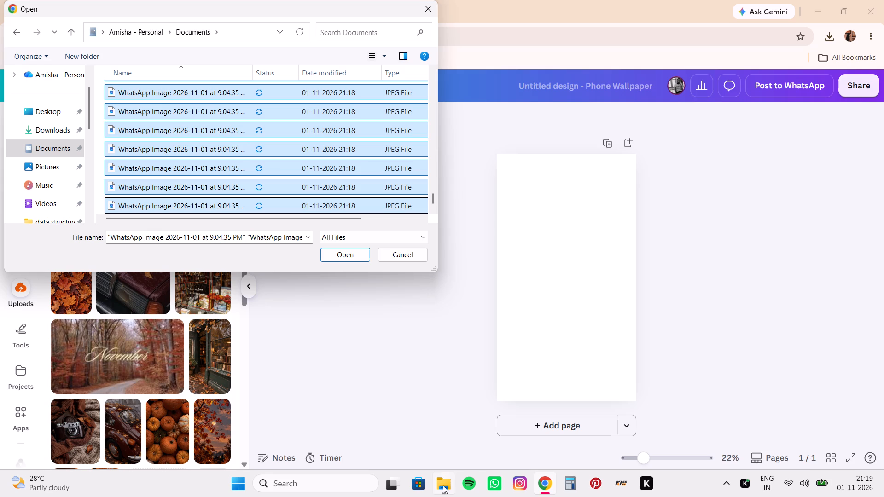
Switch to File Explorer, examine the WhatsApp images at the end of the Documents folder, and close the window.
click(442, 487)
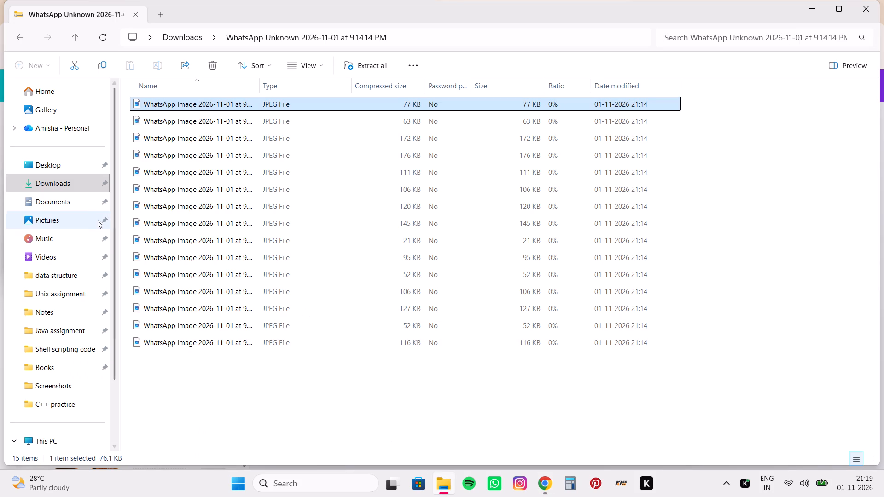
click(79, 199)
scroll(216, 283, down, 14)
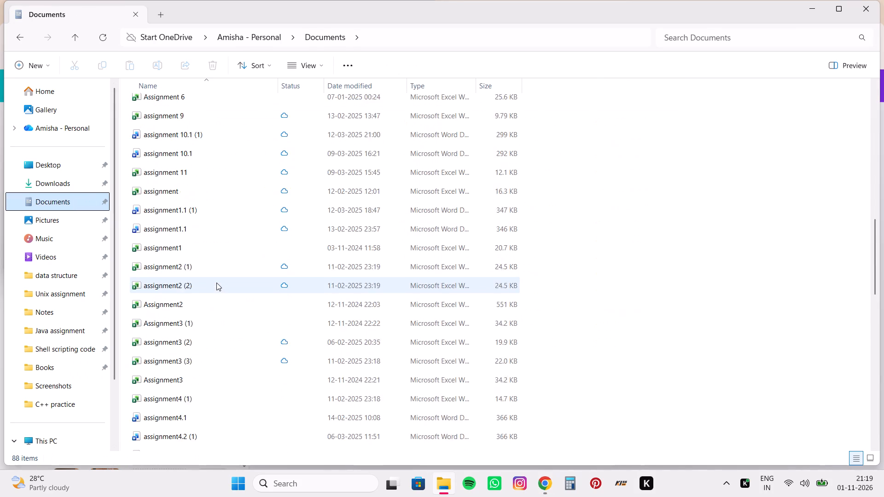
scroll(216, 283, down, 12)
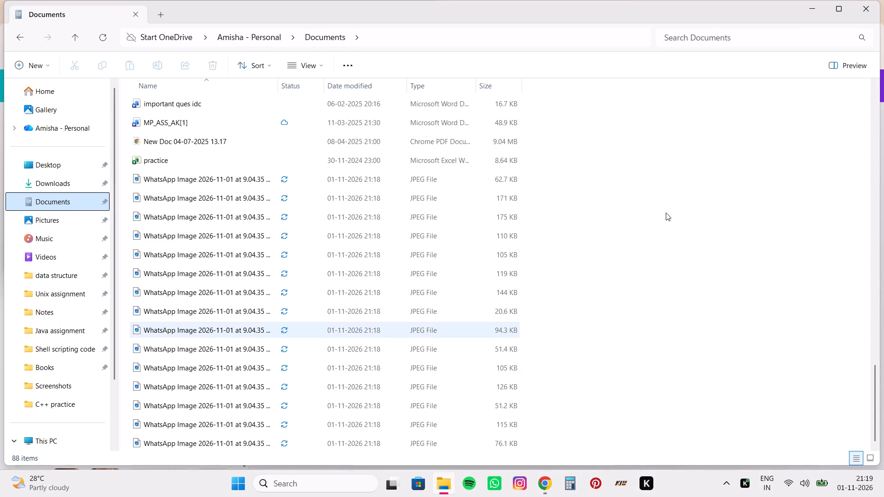
click(867, 10)
Upload the selected WhatsApp images from Documents to the Canva image uploads.
scroll(356, 173, down, 2)
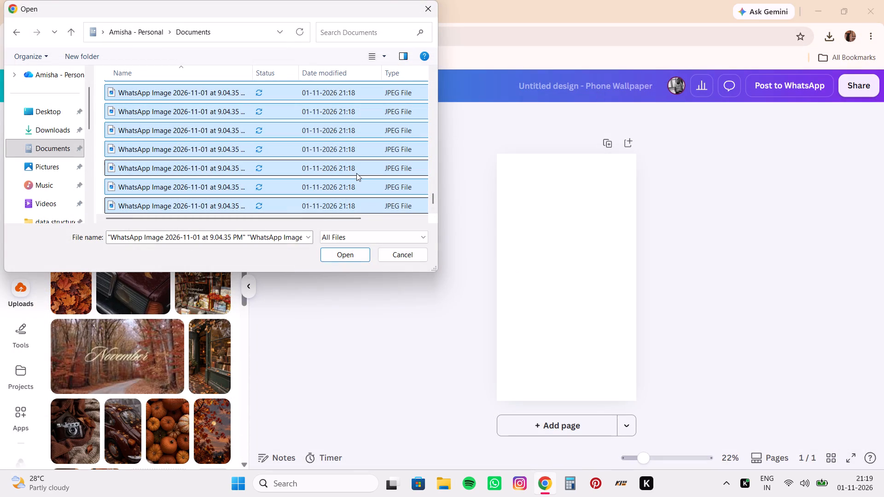
scroll(356, 173, down, 3)
scroll(356, 173, left, 2)
scroll(306, 160, left, 1)
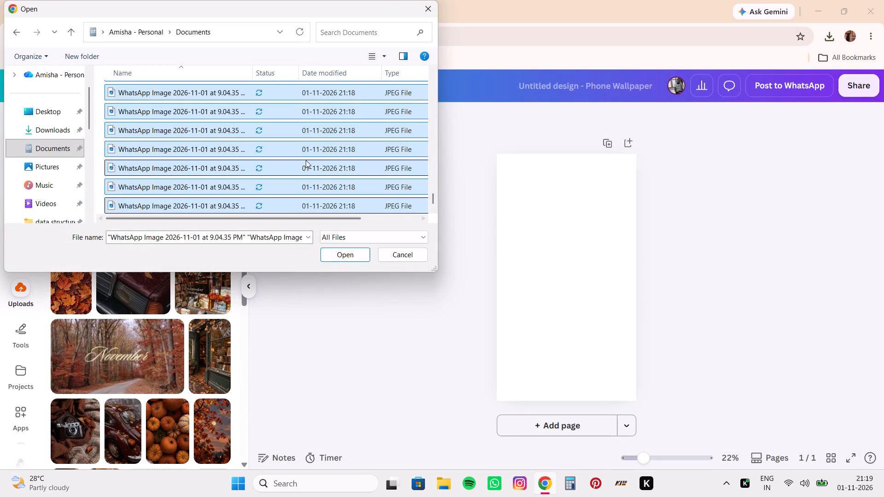
scroll(306, 160, left, 1)
scroll(306, 160, down, 4)
scroll(306, 160, up, 1)
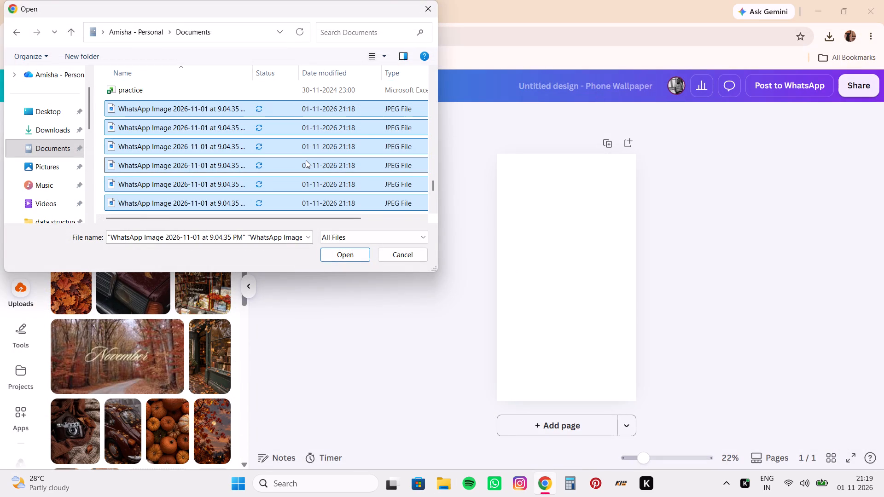
scroll(306, 160, up, 1)
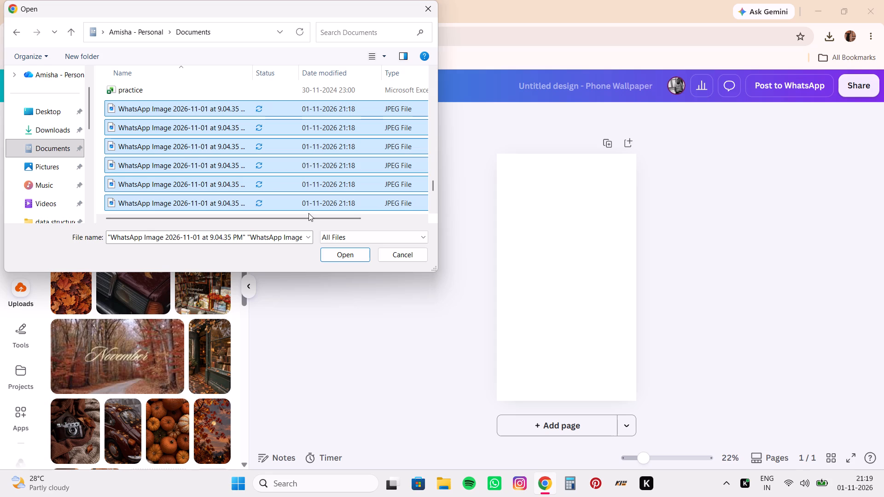
drag(308, 214, 377, 225)
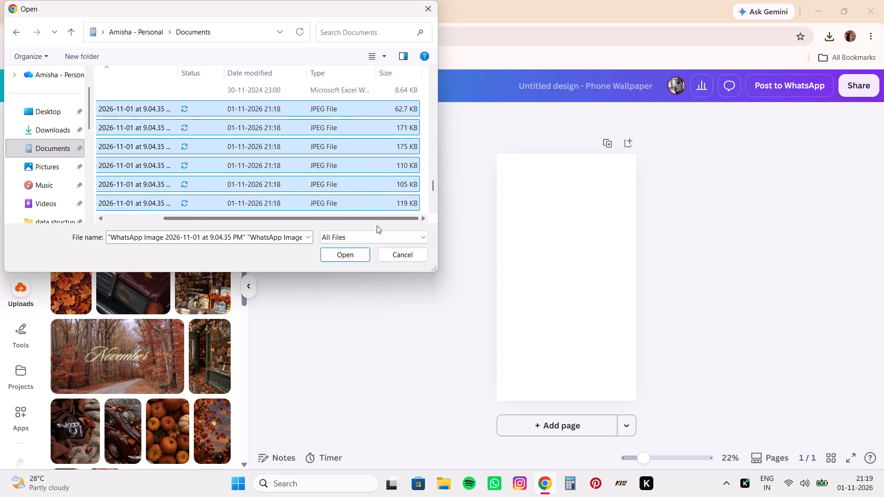
drag(377, 225, 380, 226)
scroll(328, 129, down, 6)
scroll(328, 129, up, 1)
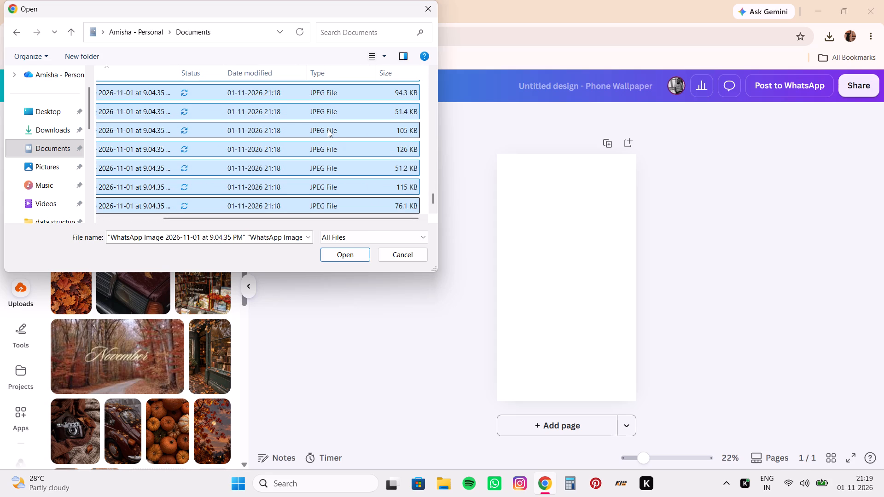
scroll(328, 129, up, 1)
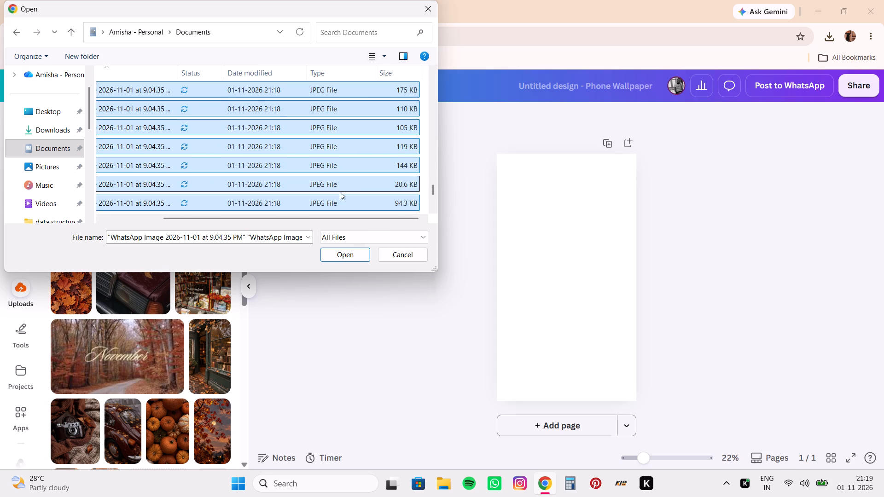
click(363, 253)
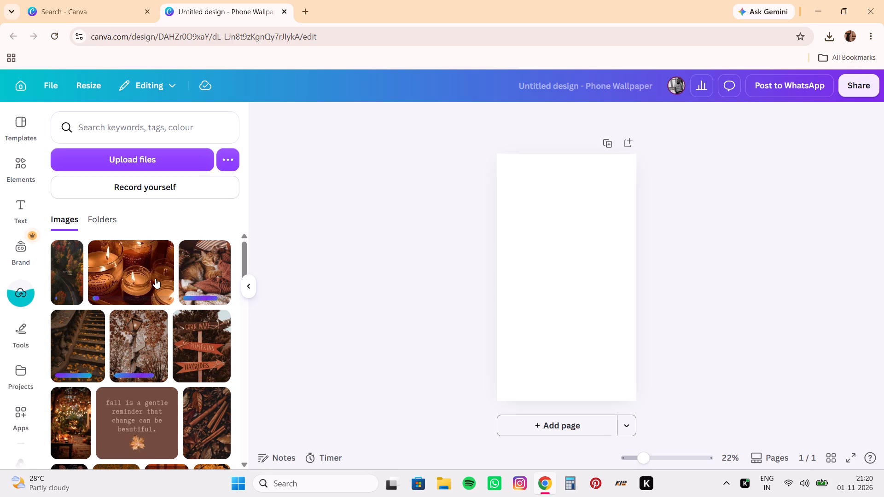
Select the first eight uploaded images, from the dark autumn road through the brown "fall is a gentle reminder" quote.
click(167, 403)
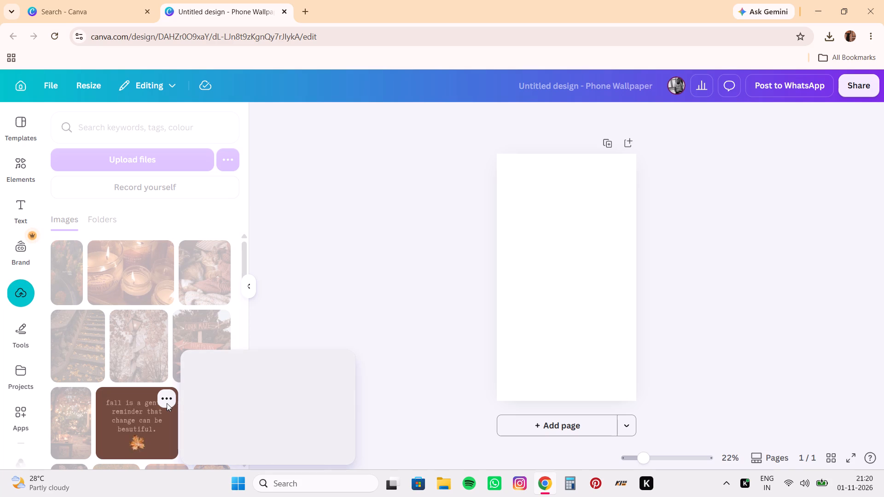
click(301, 307)
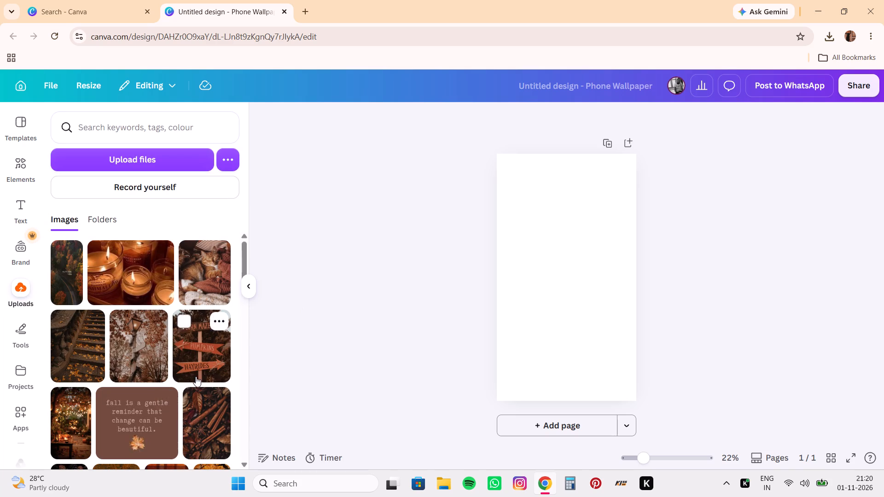
click(107, 396)
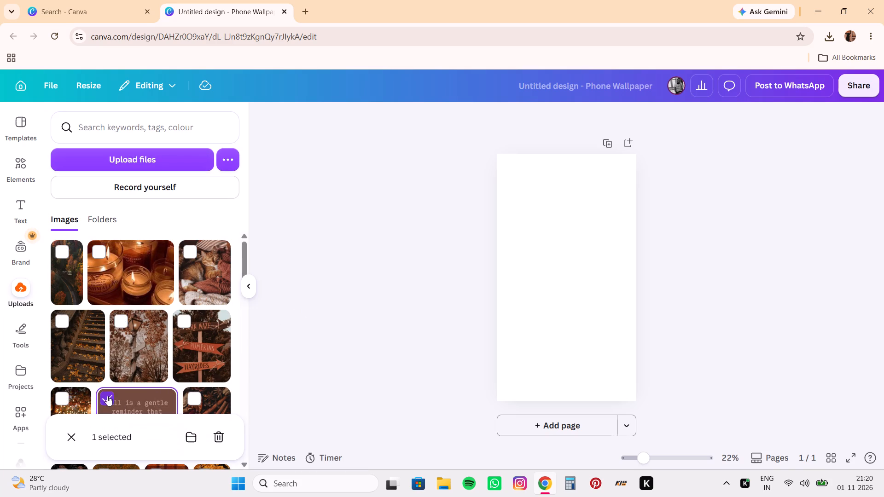
click(62, 254)
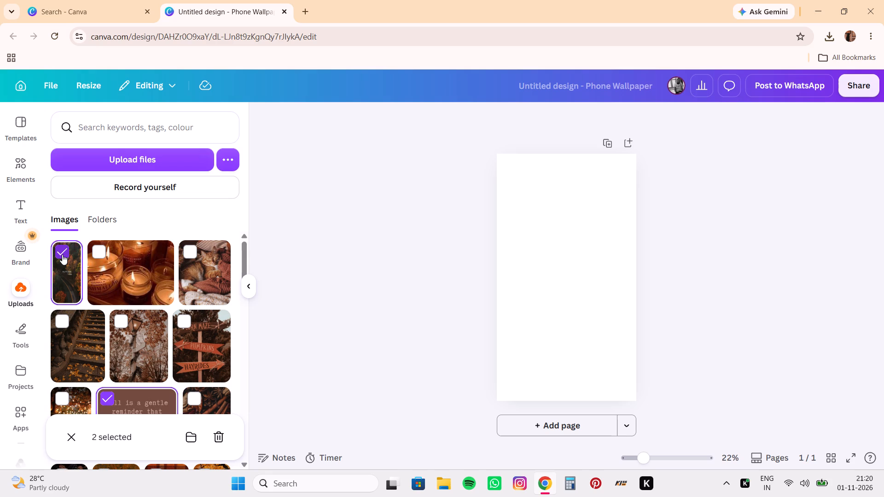
key(shift+Right)
key(shift+Right)
key(shift+Right)
key(shift+Right)
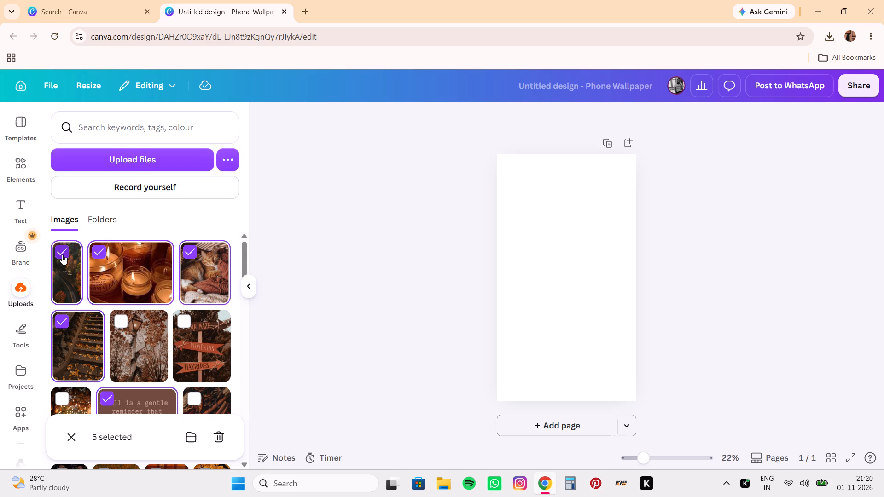
key(shift+Right)
key(shift+Right)
key(shift+Right)
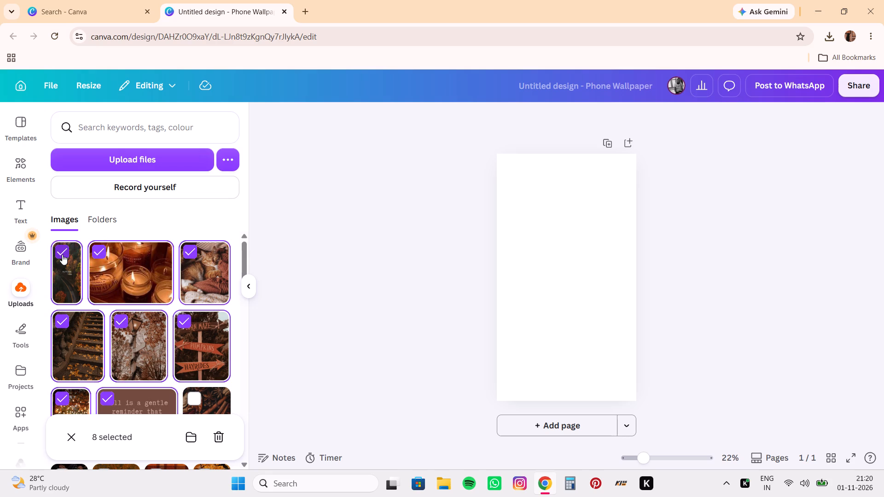
Add the next nine uploads to the selection, from the cinnamon sticks through the dark red car with leaves.
scroll(174, 354, down, 2)
click(192, 291)
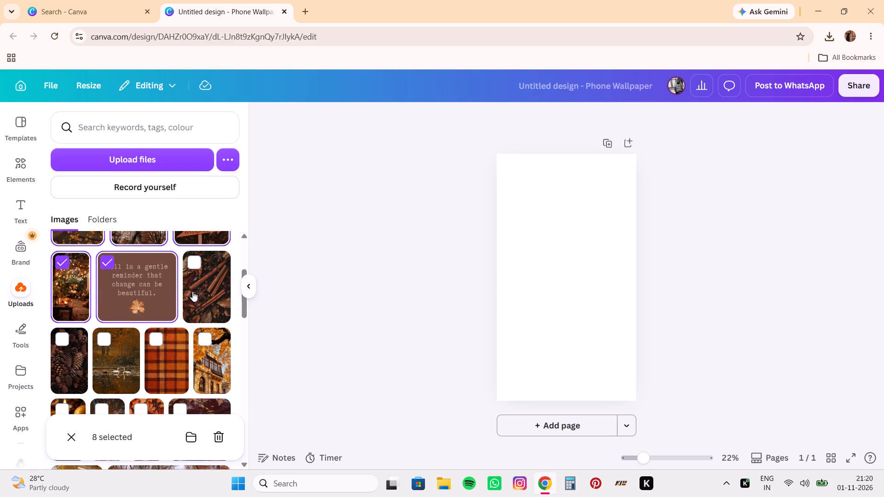
key(shift+Right)
key(shift+Right)
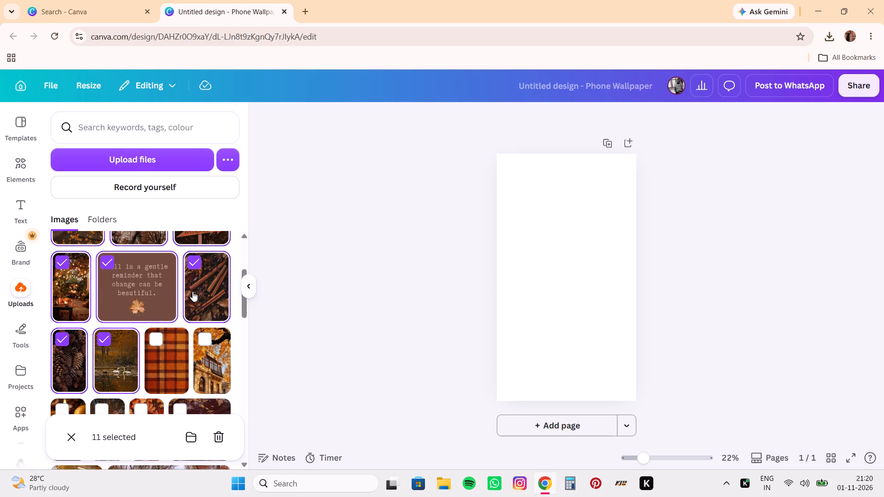
key(shift+Right)
key(shift+Right)
key(shift+Right)
key(shift+Right)
key(shift+Right)
key(shift+Right)
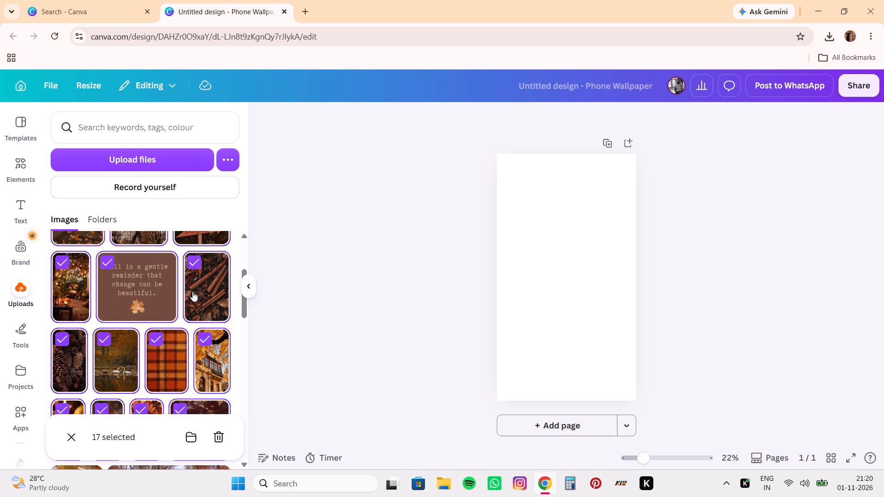
Extend the selection from the candle-shop front through the leaf-covered autumn street, and move all 26 images into the Autumn vibes folder.
scroll(192, 291, down, 3)
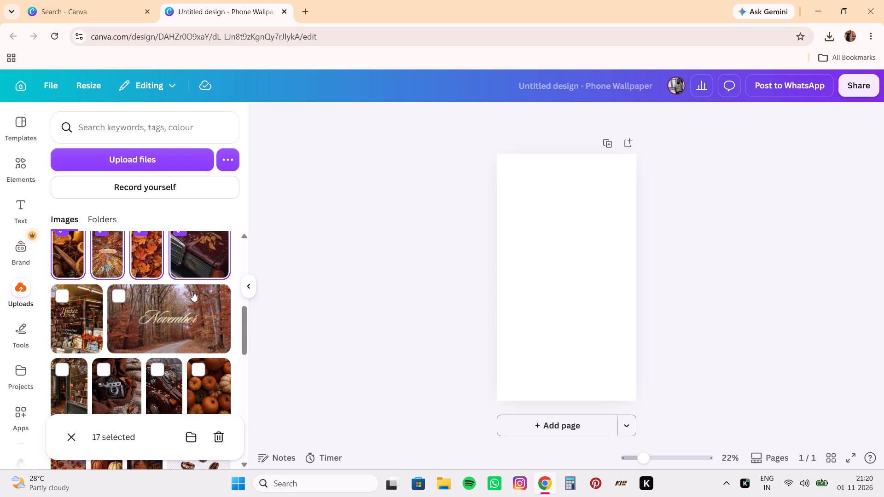
scroll(192, 291, down, 1)
key(shift+Right)
key(shift+Right)
key(shift+Right)
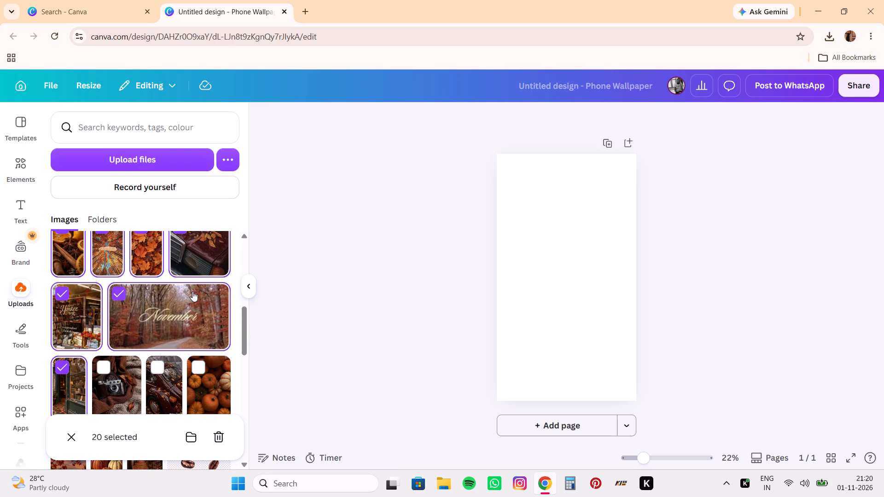
key(shift+Right)
key(shift+Right)
key(shift+Right)
scroll(192, 291, down, 1)
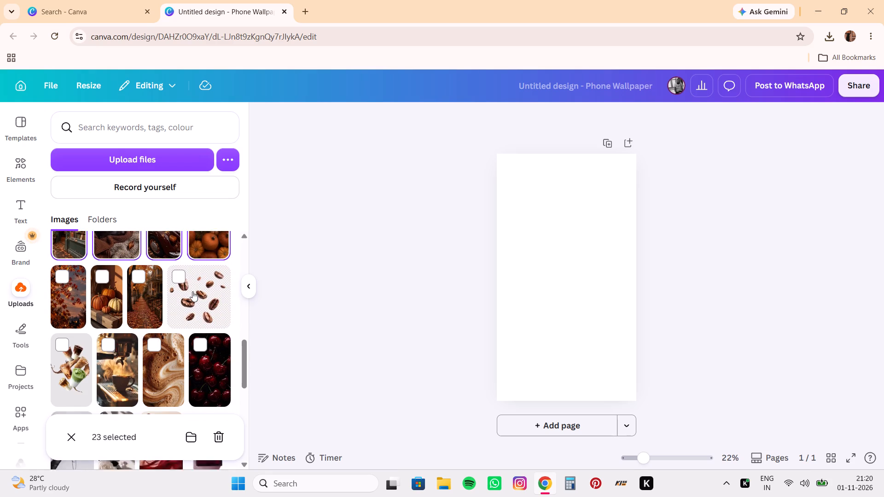
scroll(192, 291, down, 2)
key(shift+Right)
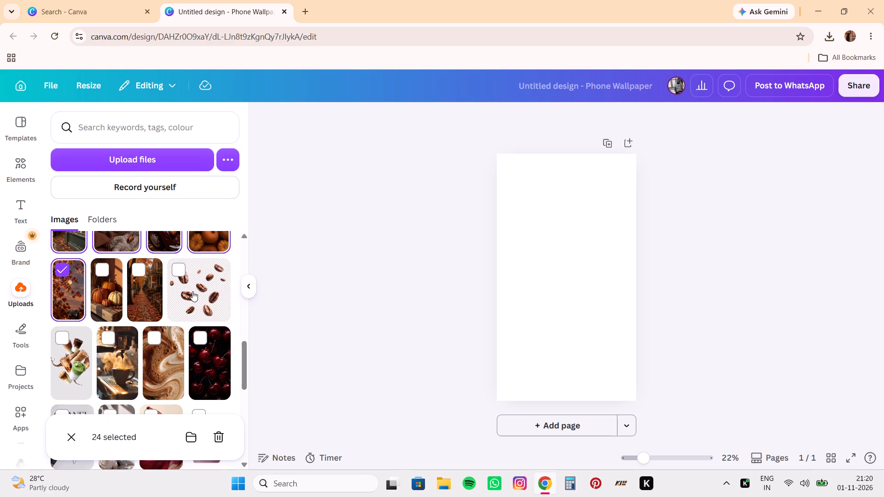
key(shift+Right)
key(shift+Right)
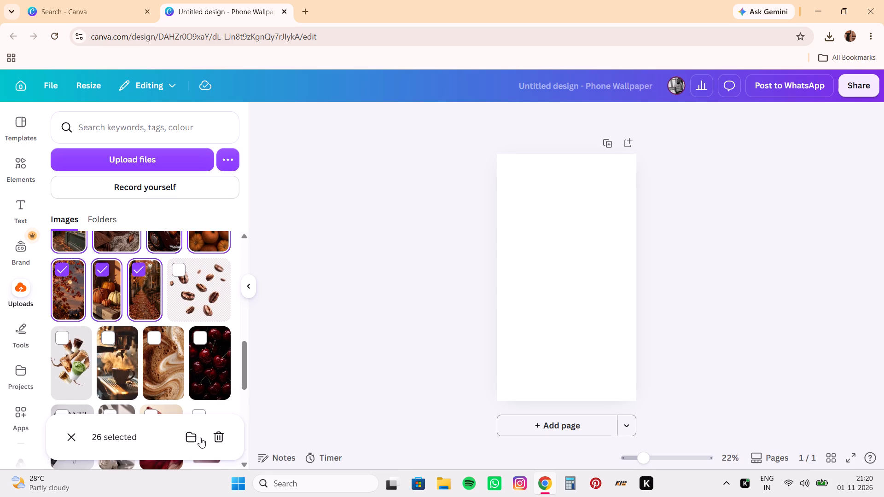
click(198, 445)
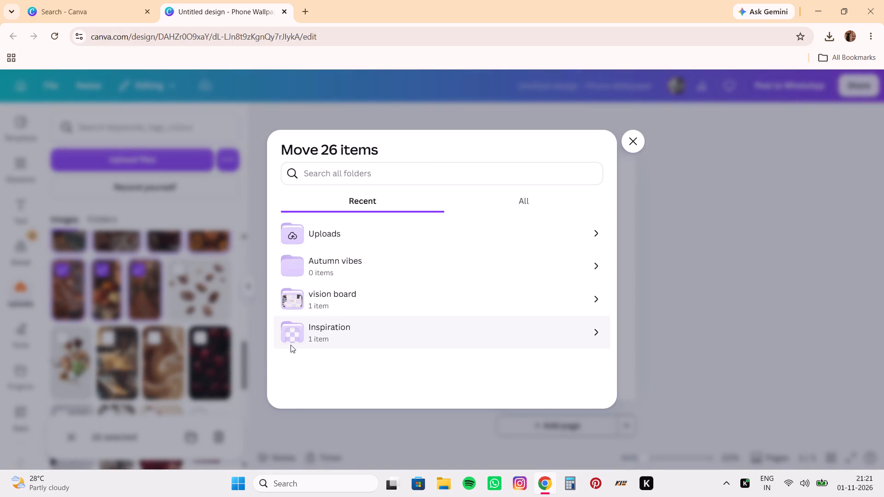
click(372, 270)
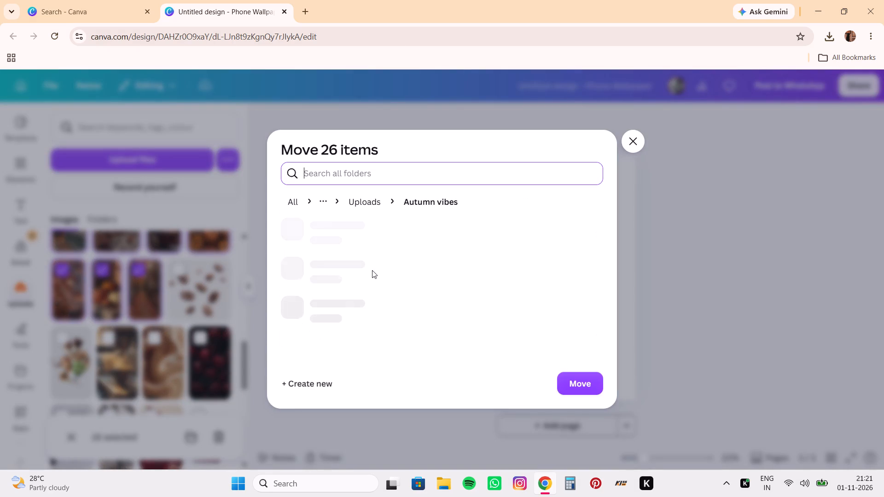
click(569, 384)
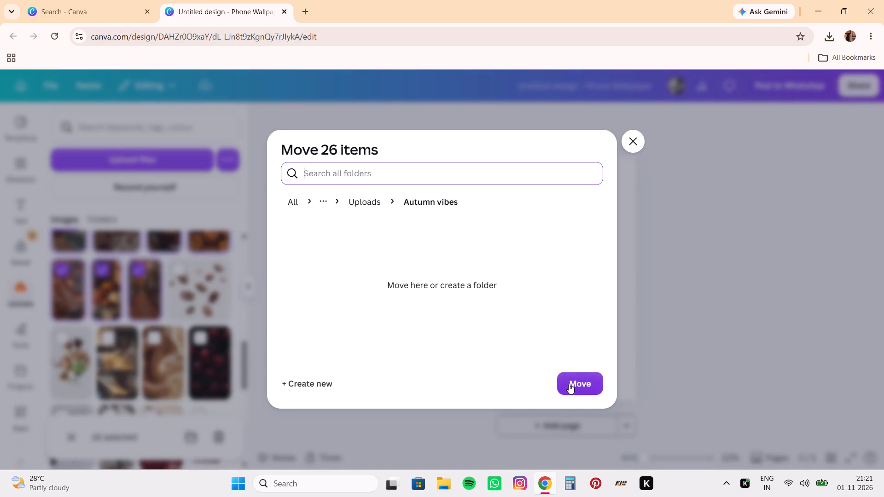
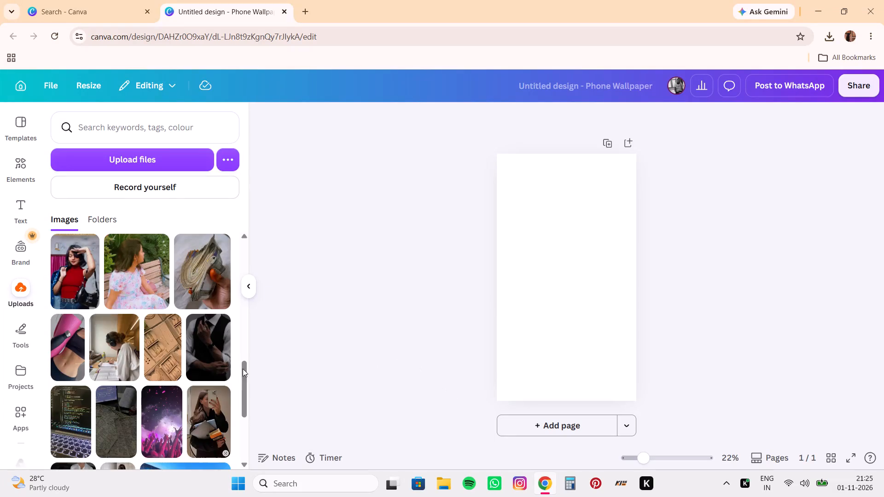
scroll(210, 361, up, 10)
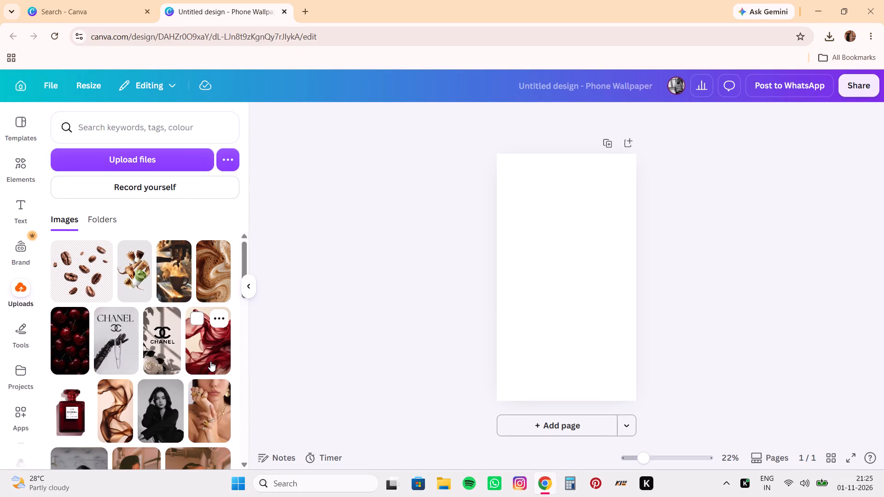
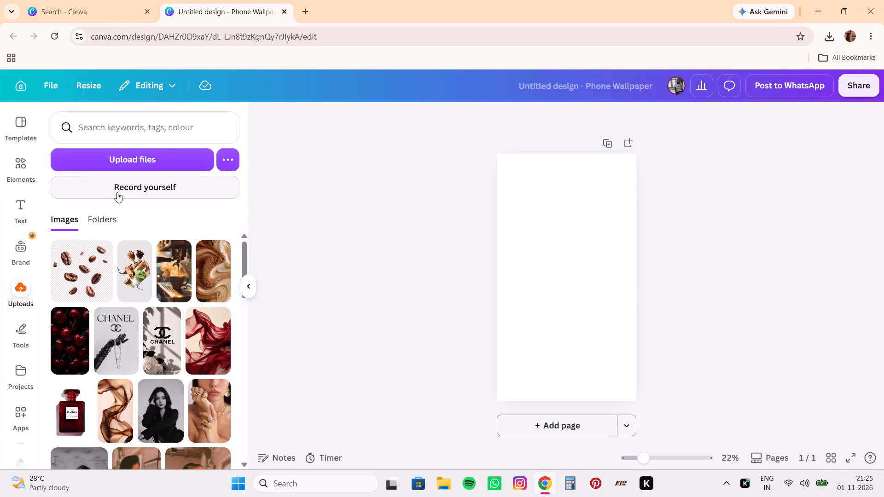
Open the Autumn vibes folder from the uploaded files' folders.
click(93, 220)
double_click(93, 306)
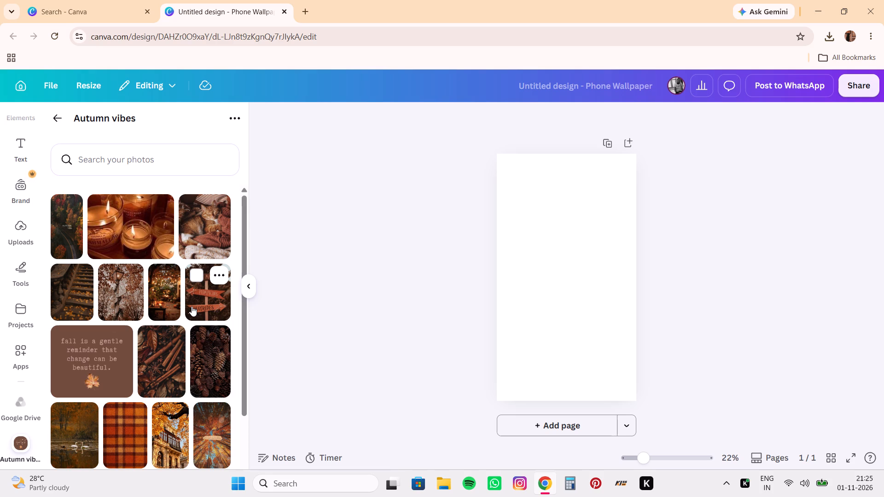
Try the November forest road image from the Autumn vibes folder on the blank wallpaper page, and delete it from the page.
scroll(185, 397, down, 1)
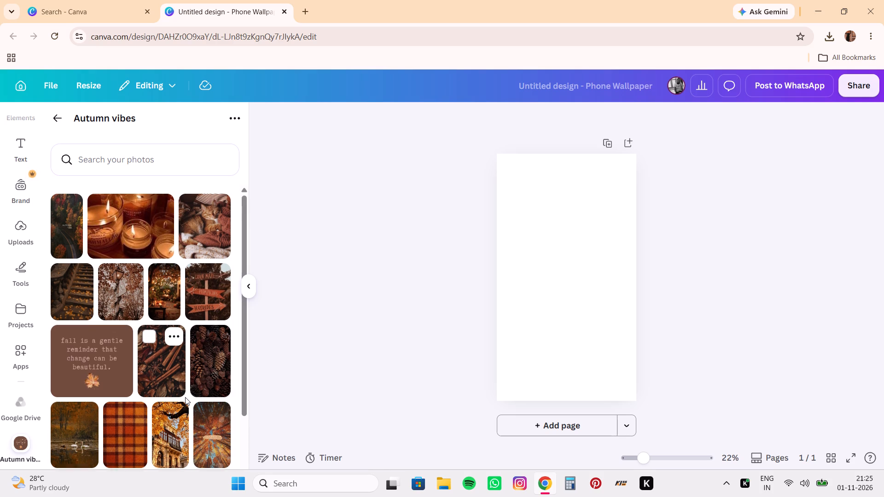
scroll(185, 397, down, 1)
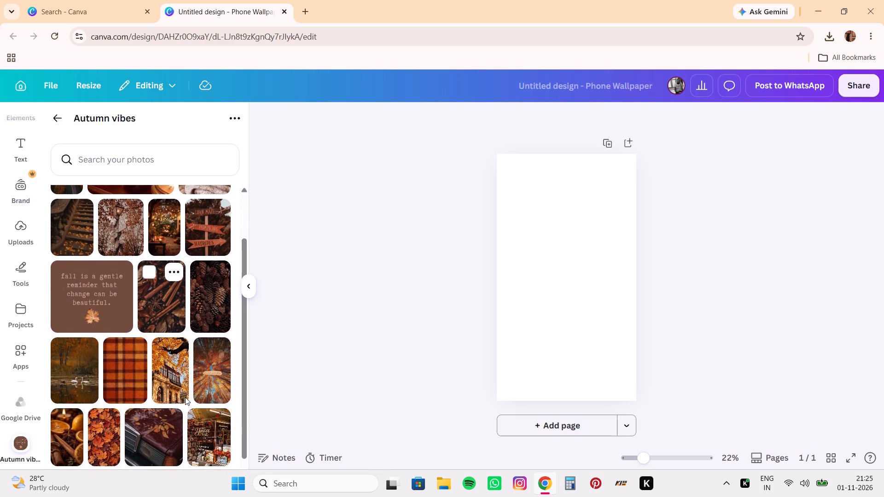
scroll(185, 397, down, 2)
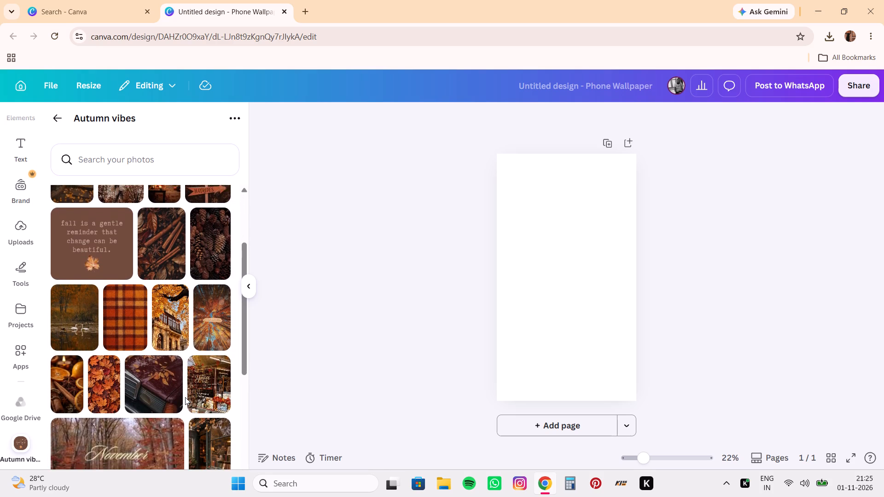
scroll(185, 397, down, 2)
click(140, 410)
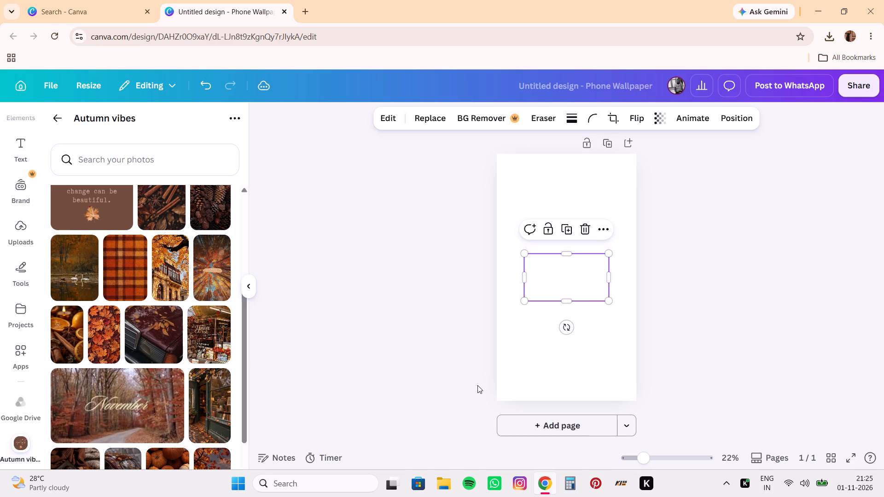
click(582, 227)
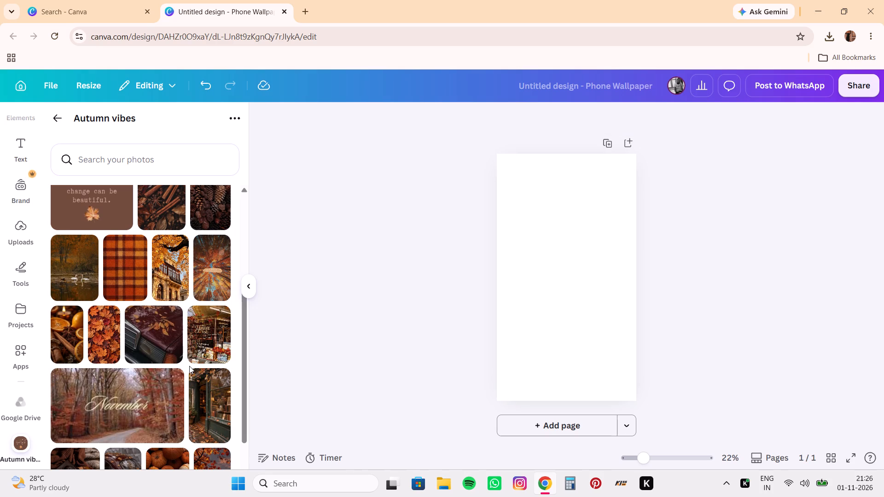
Look through all the images in the Autumn vibes folder for ones that suit the phone wallpaper.
scroll(189, 366, down, 3)
scroll(189, 366, up, 1)
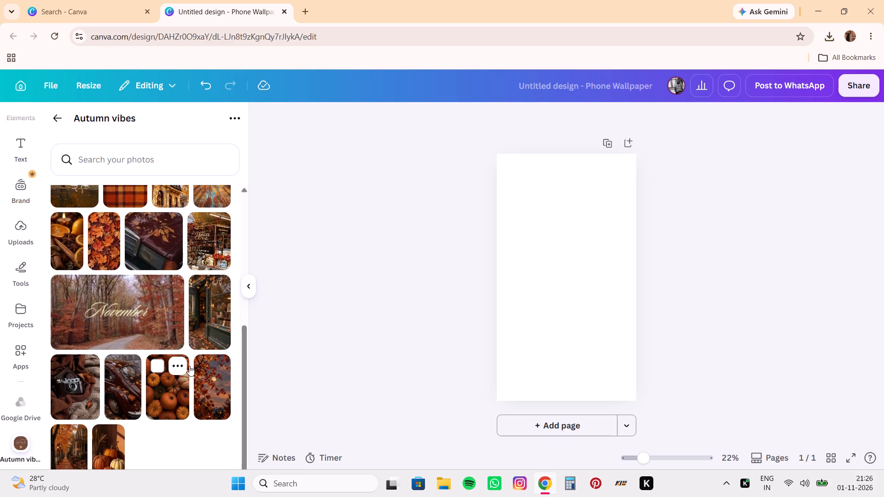
scroll(189, 366, up, 2)
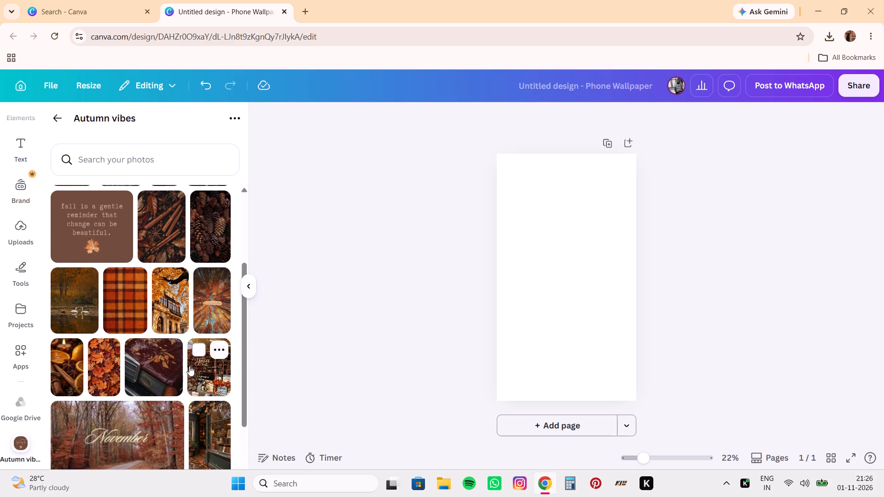
scroll(149, 359, up, 2)
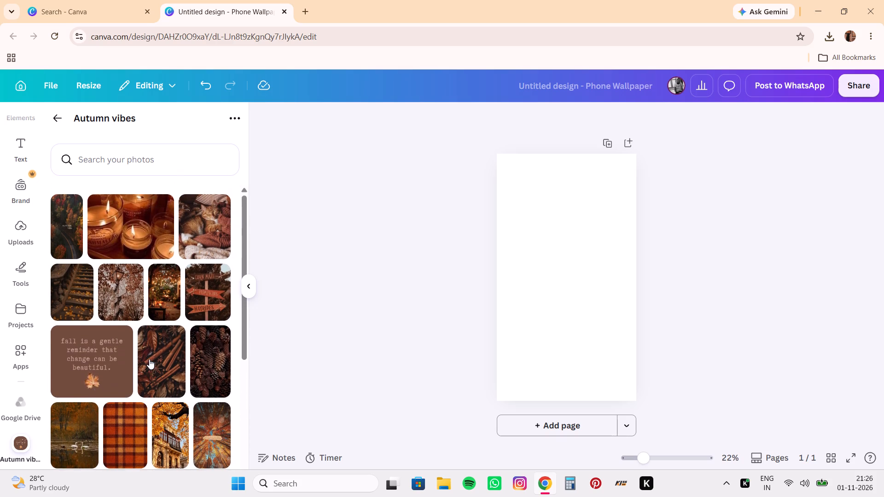
scroll(149, 359, up, 1)
scroll(149, 359, down, 1)
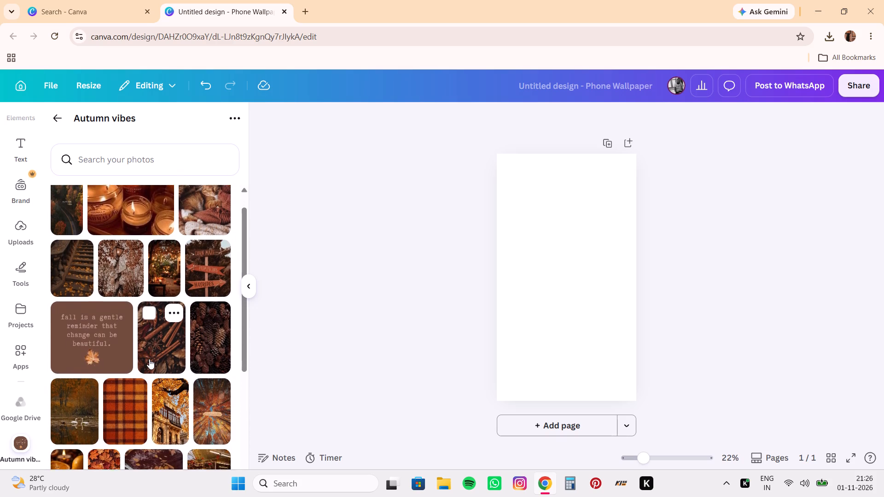
scroll(149, 359, down, 4)
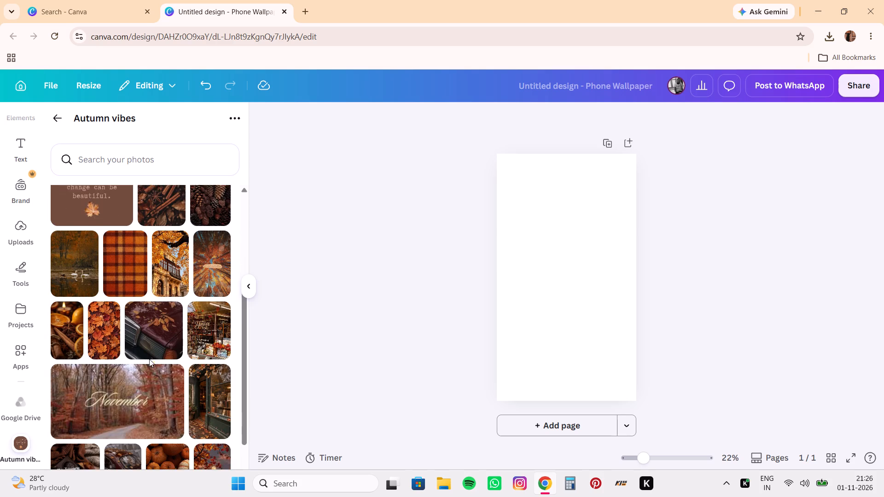
scroll(149, 359, down, 4)
scroll(149, 359, up, 2)
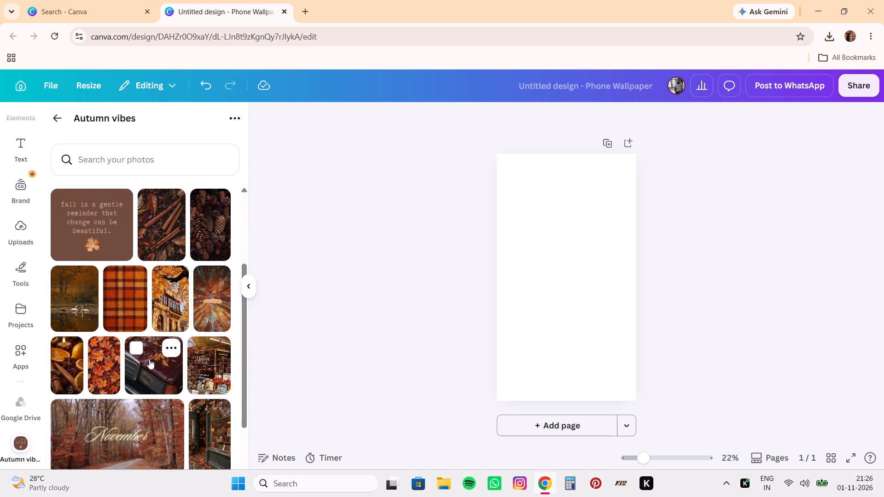
scroll(149, 359, up, 4)
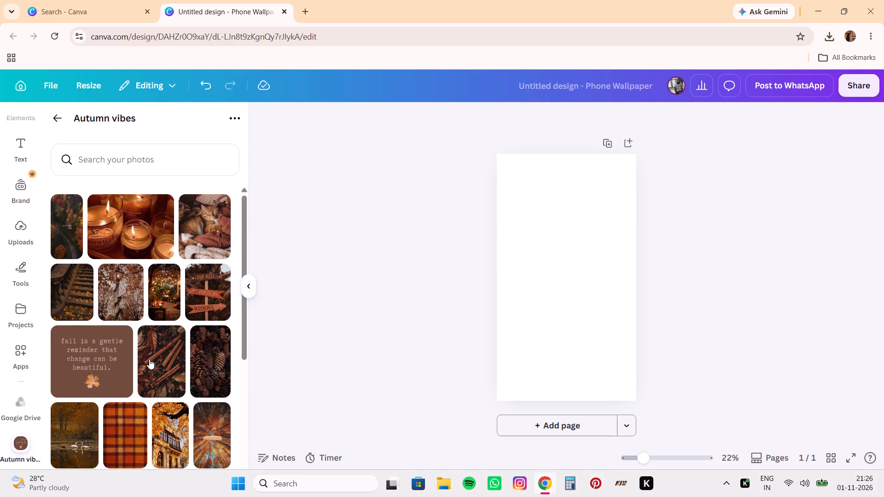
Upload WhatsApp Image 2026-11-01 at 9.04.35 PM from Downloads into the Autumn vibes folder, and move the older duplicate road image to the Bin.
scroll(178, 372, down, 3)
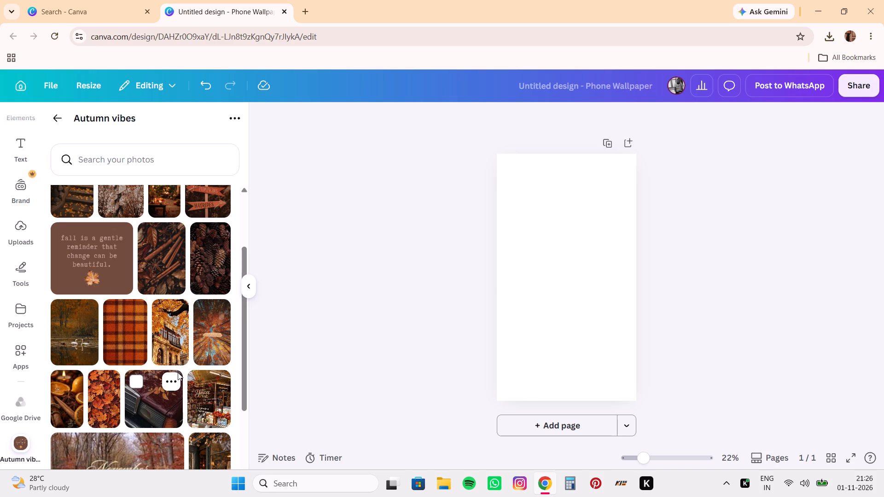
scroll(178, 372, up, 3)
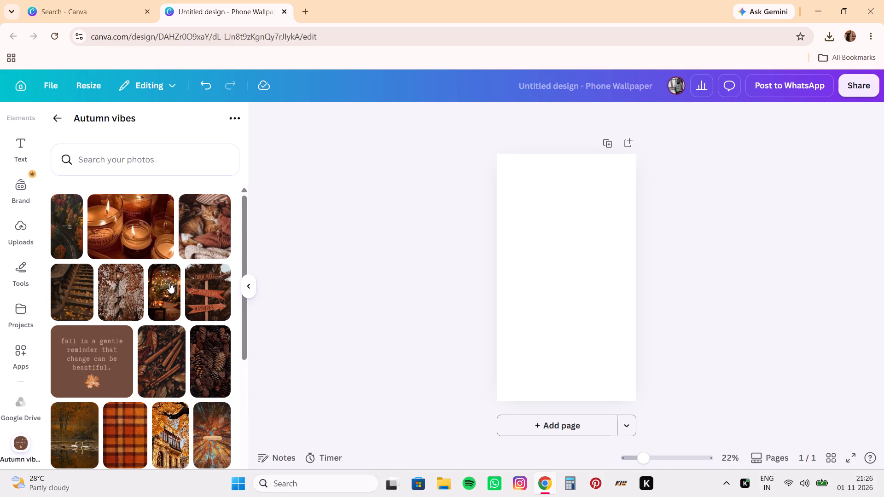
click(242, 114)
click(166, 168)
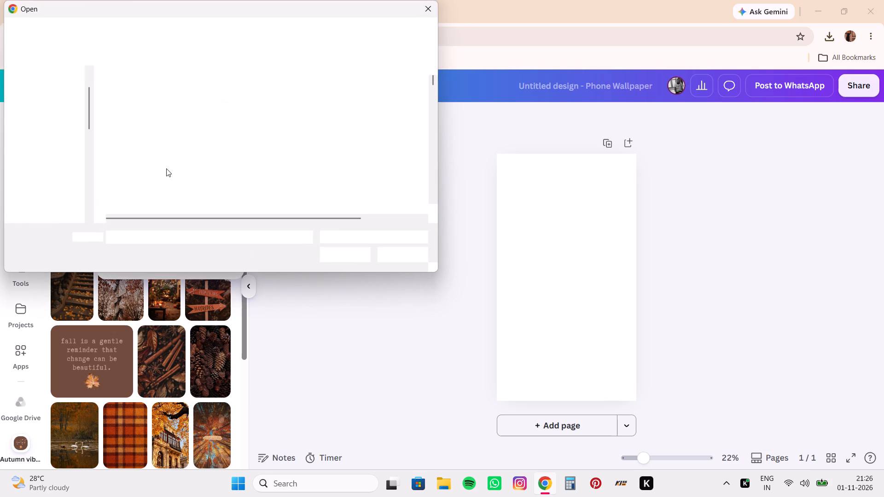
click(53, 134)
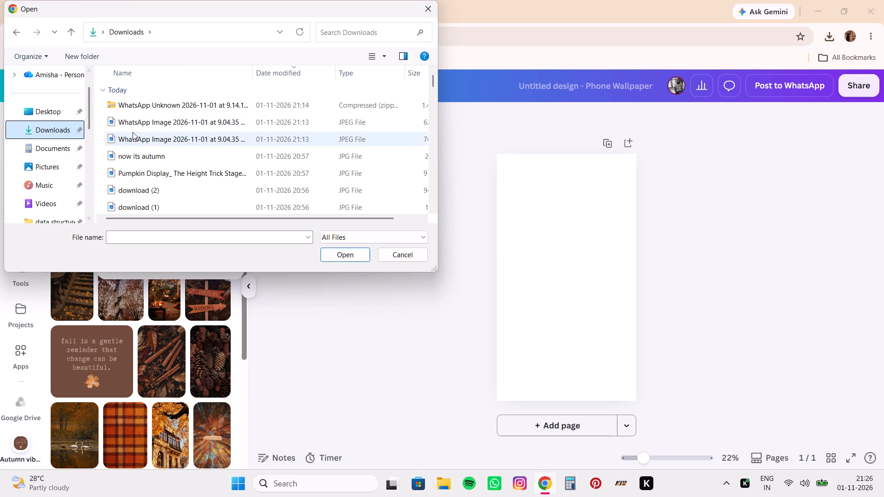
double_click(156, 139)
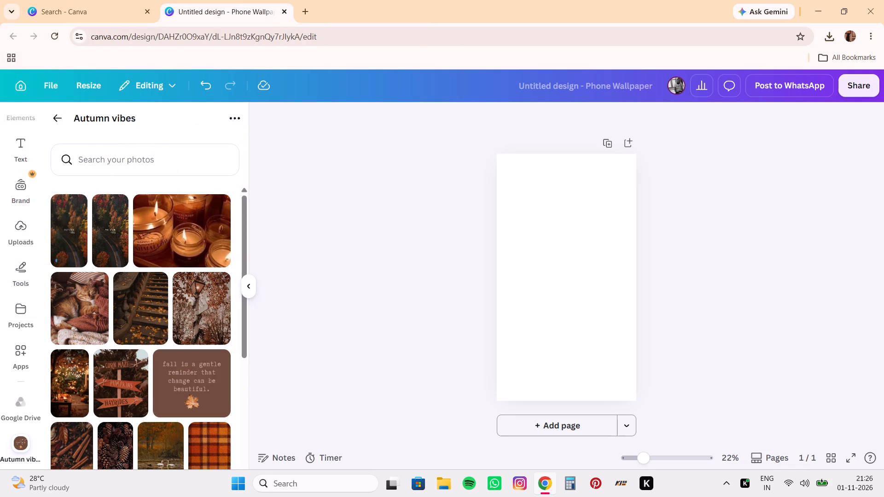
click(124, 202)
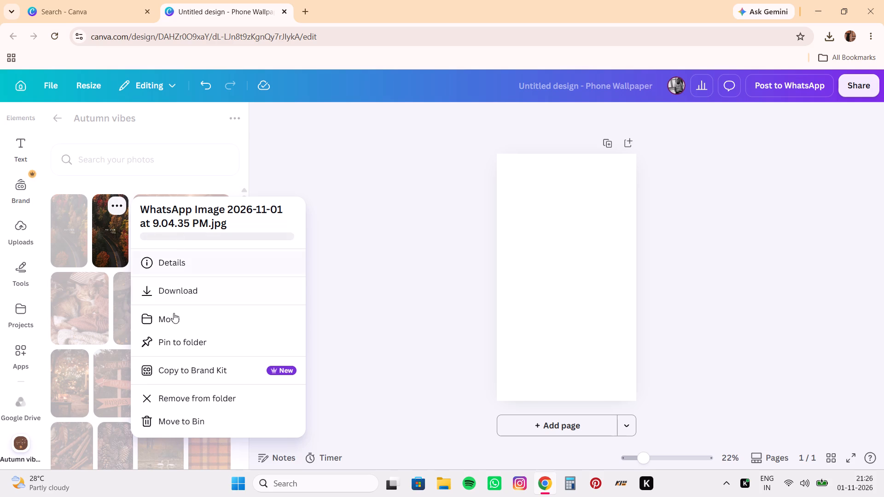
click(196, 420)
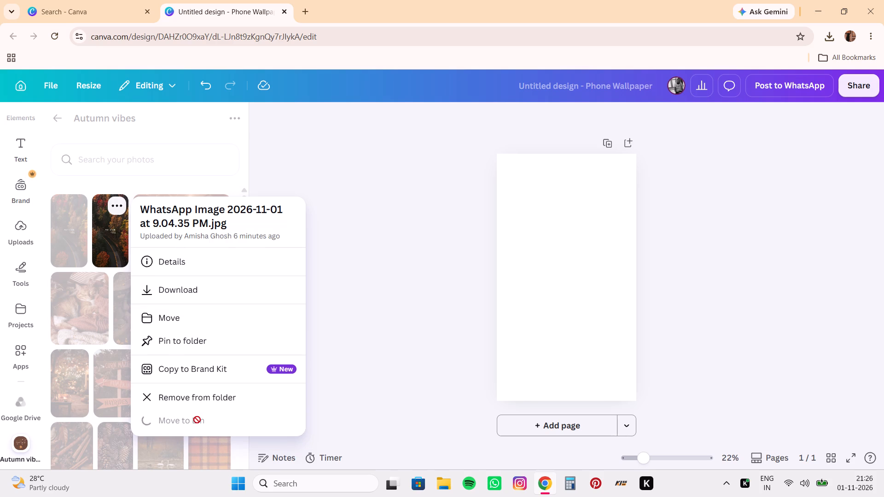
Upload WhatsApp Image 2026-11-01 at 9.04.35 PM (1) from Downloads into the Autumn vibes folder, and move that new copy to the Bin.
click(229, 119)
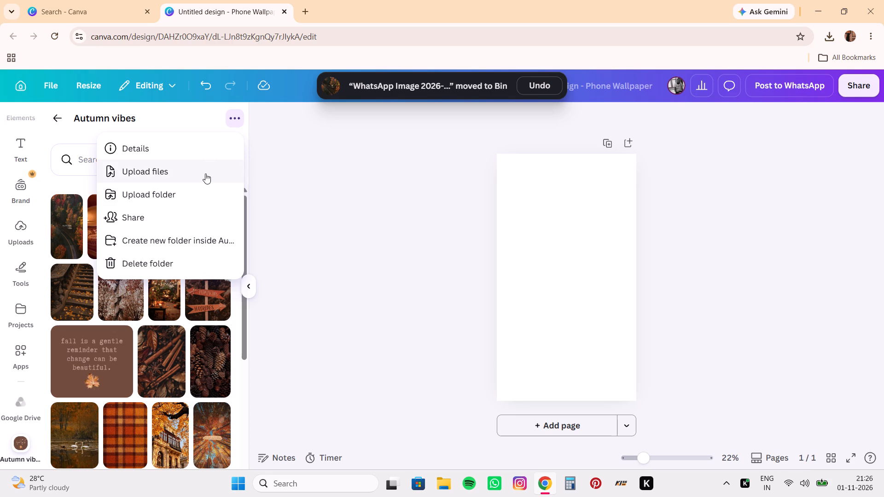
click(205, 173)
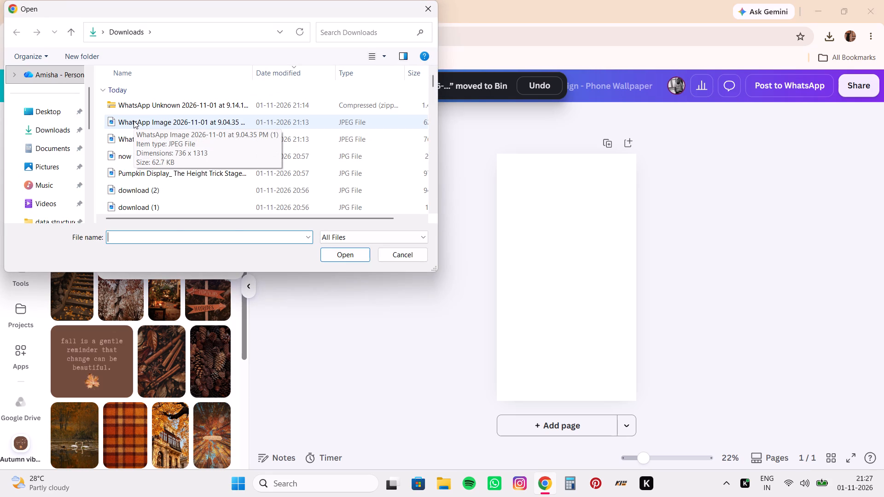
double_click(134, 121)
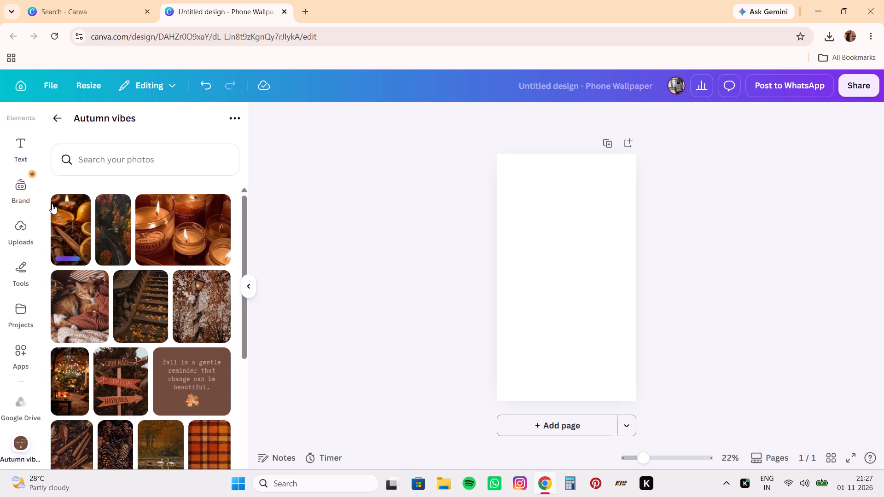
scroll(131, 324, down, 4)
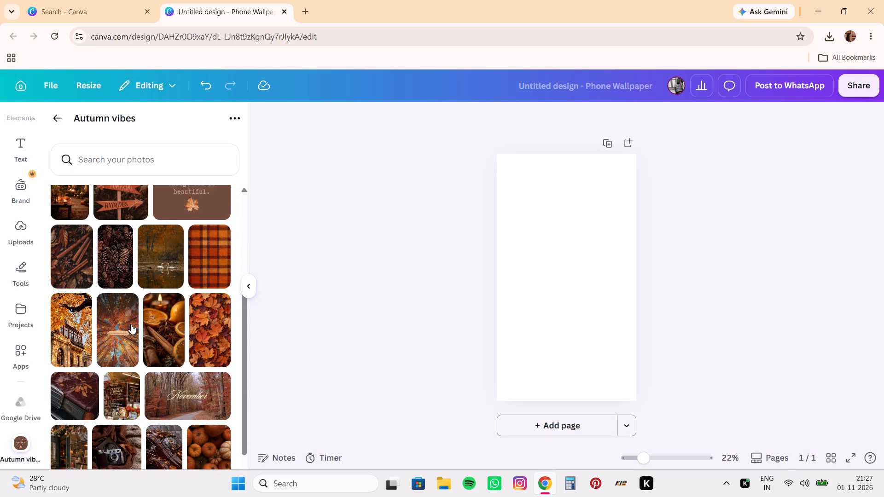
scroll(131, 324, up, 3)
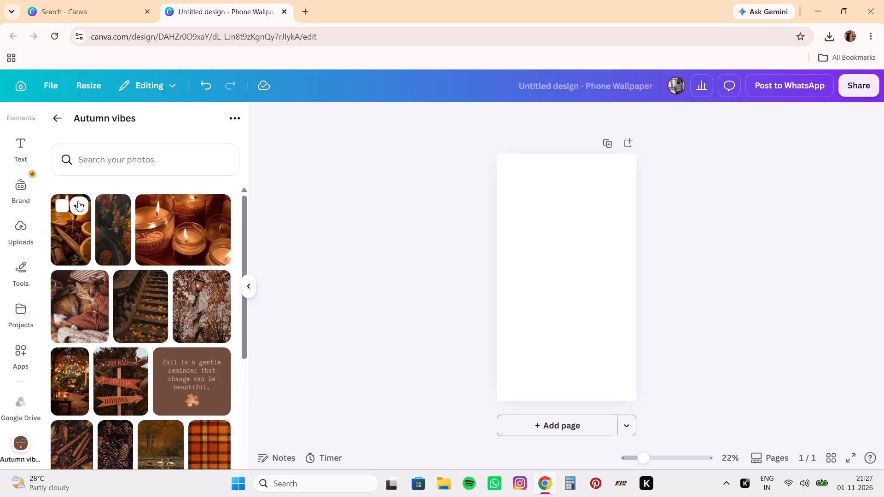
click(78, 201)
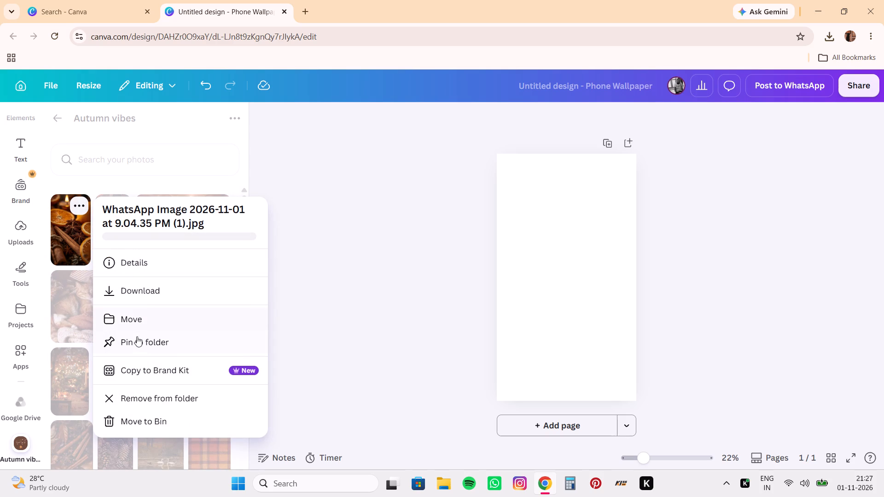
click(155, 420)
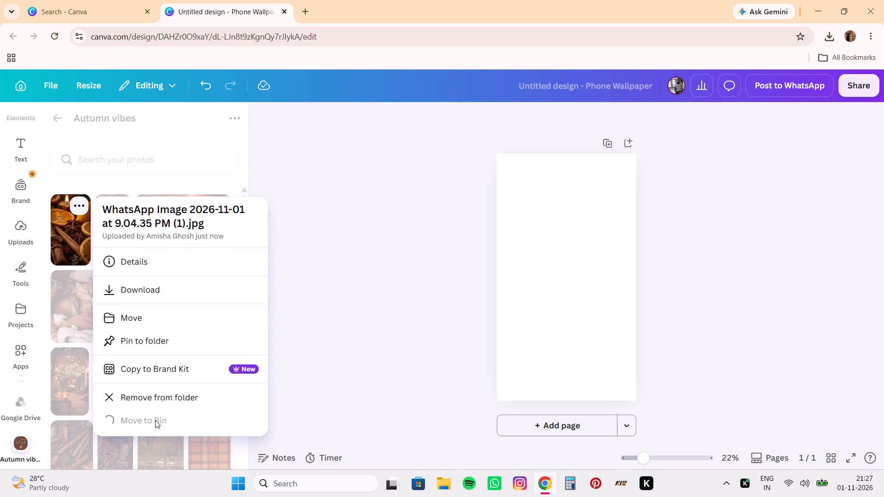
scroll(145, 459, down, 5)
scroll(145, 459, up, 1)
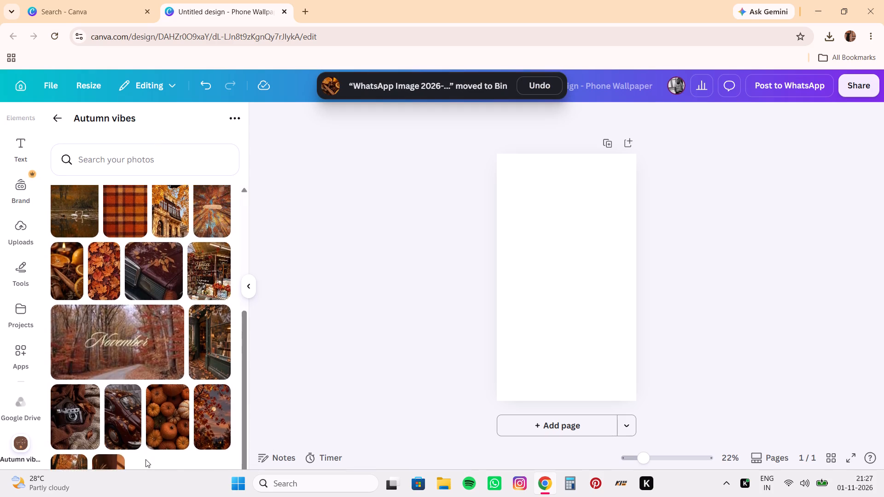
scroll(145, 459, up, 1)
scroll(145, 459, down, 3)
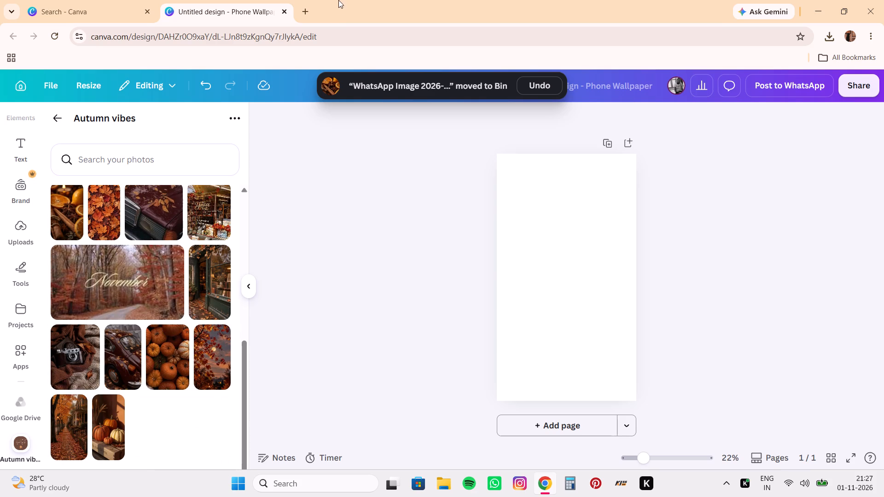
Open a new browser tab and start a Google search.
click(299, 10)
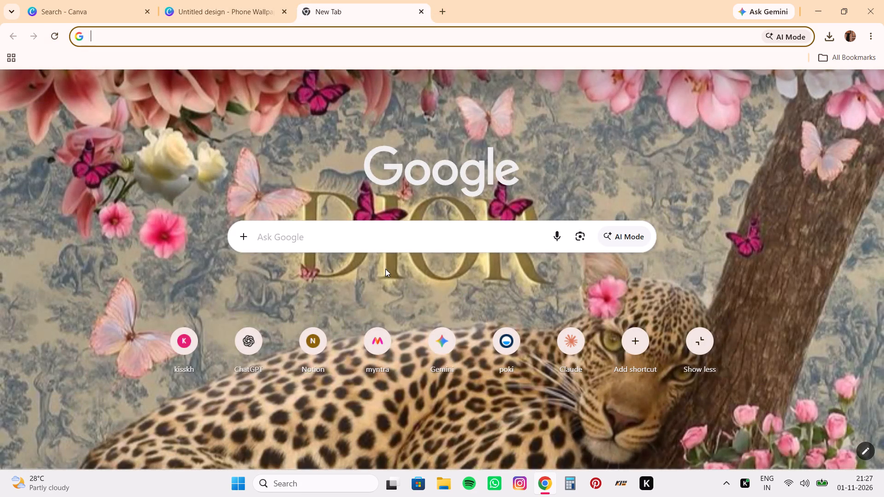
click(345, 242)
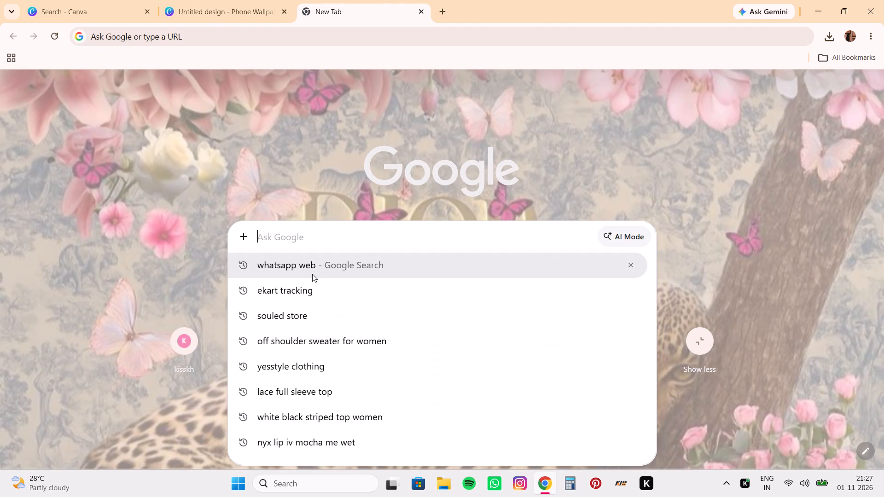
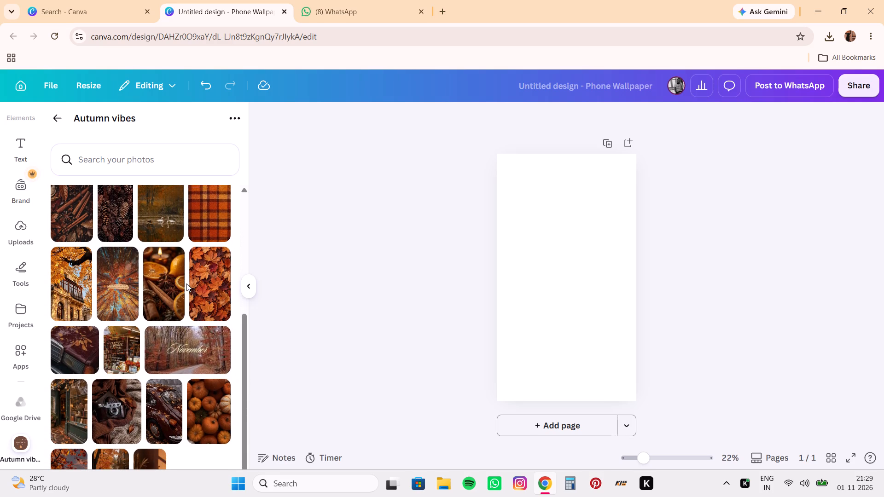
Look back through the Autumn vibes folder's images for a suitable phone wallpaper background.
scroll(186, 283, up, 1)
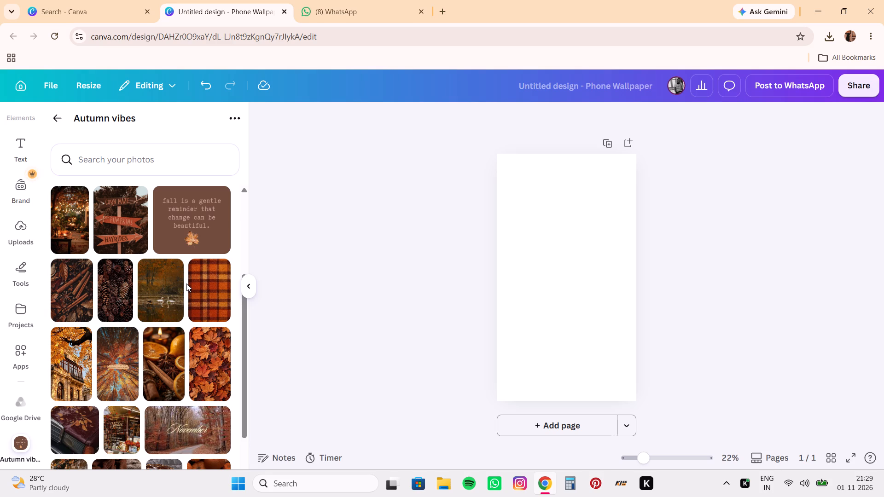
scroll(186, 283, up, 2)
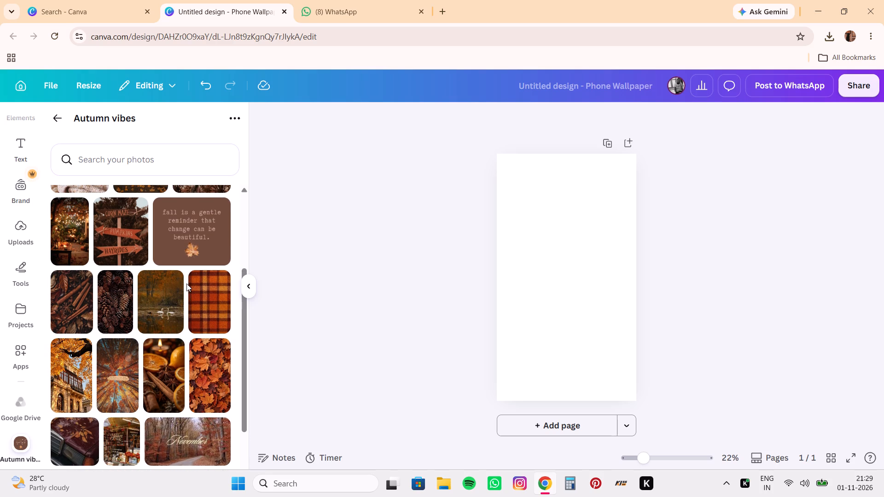
scroll(186, 283, up, 2)
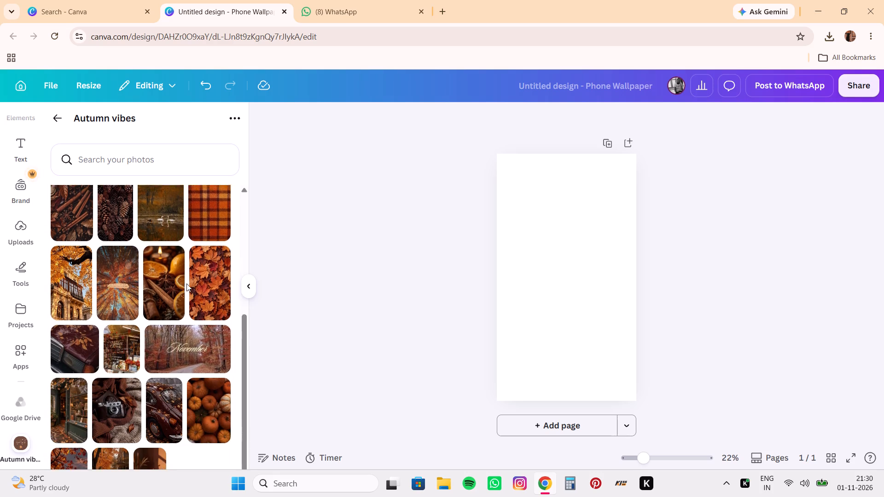
scroll(186, 283, up, 2)
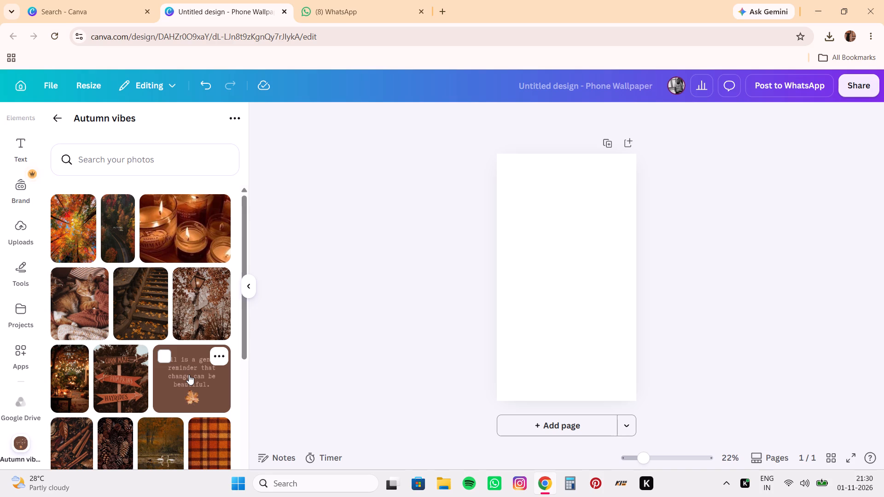
Close WhatsApp, leaving the phone wallpaper design open.
click(423, 13)
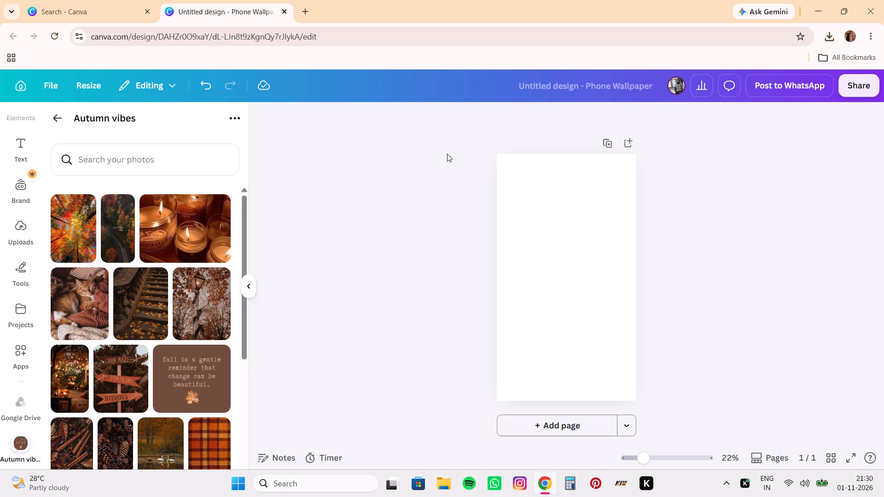
Add the upward view of colourful autumn treetops from the Autumn vibes folder to the blank page and set it as the background.
click(66, 244)
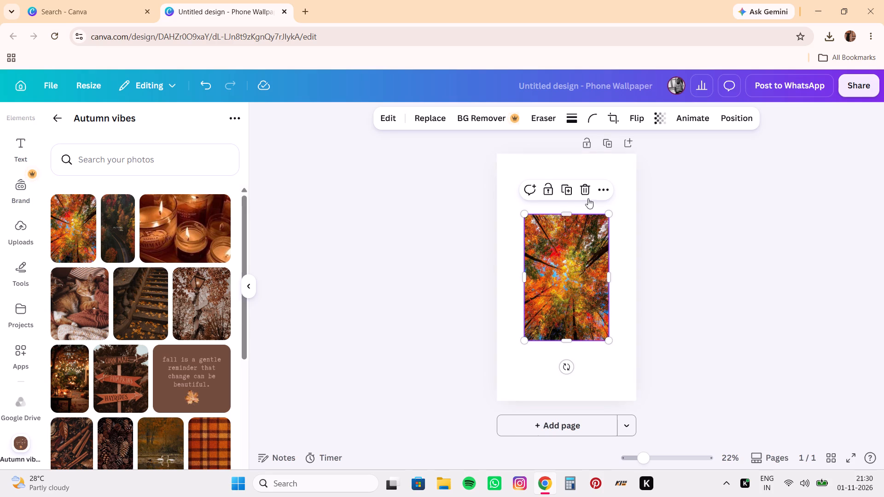
click(604, 191)
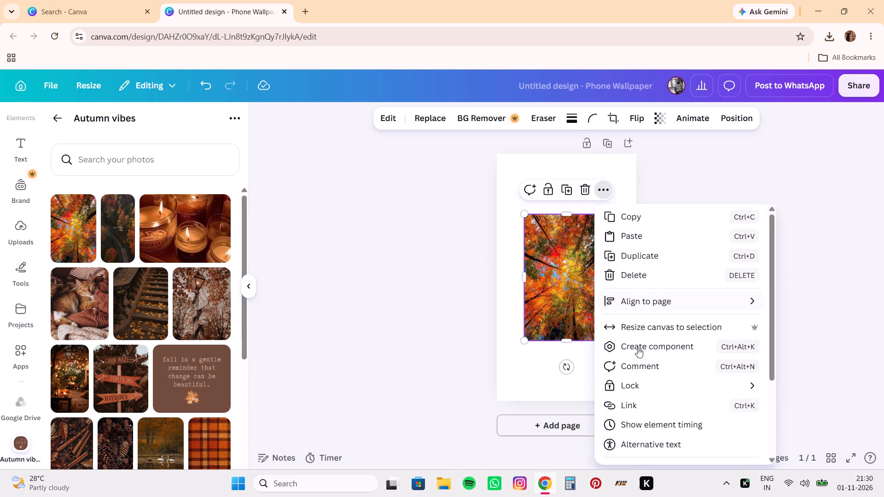
scroll(640, 418, down, 3)
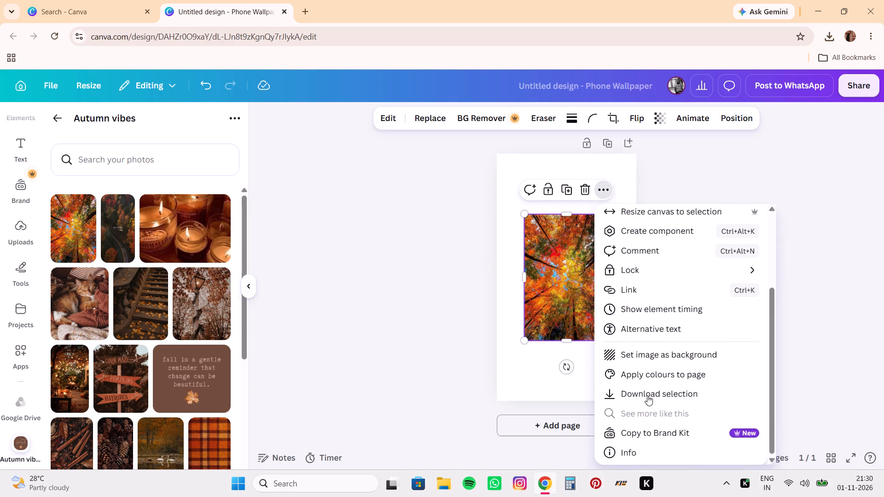
click(676, 349)
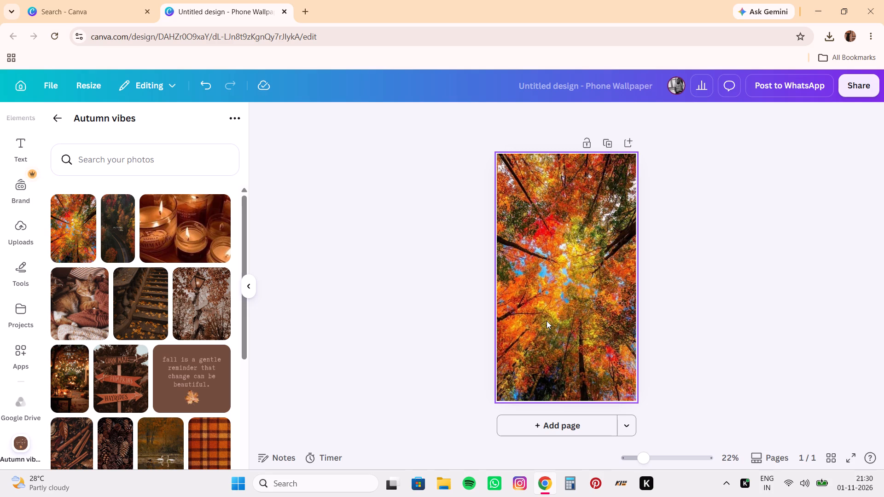
Add the sleeping cat image, shrink it, and place it in the top-left corner of the wallpaper page.
click(662, 460)
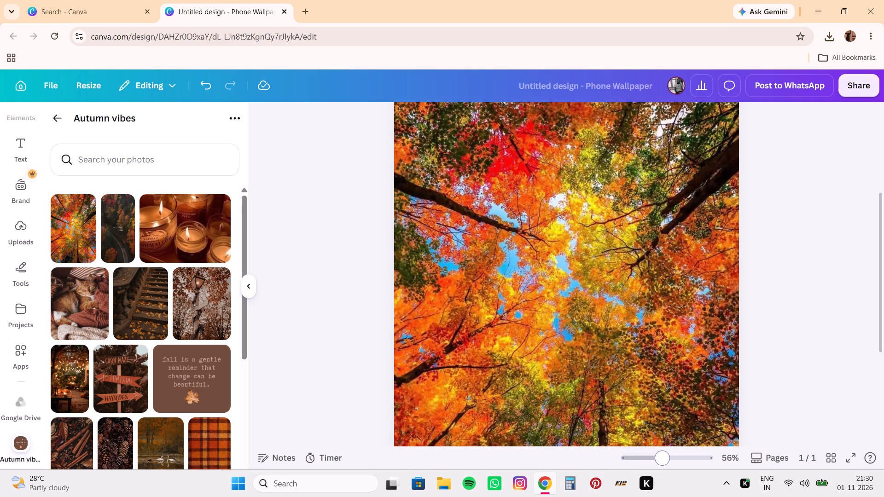
click(650, 459)
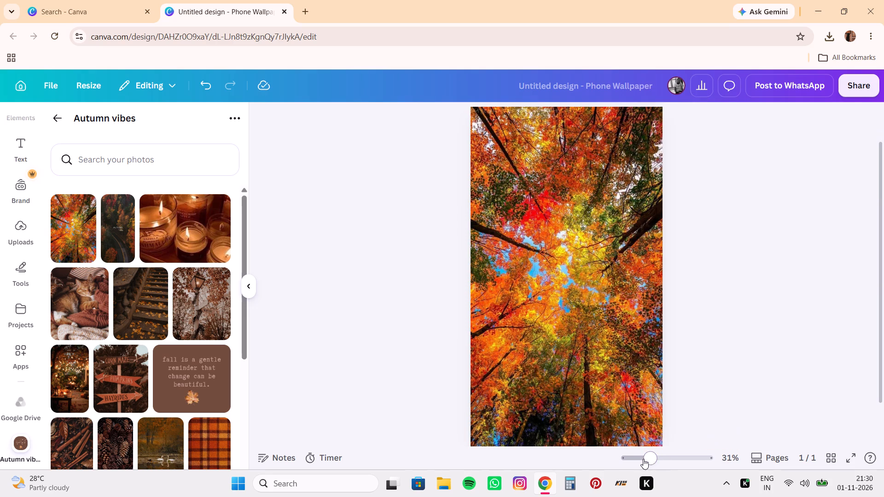
click(642, 459)
click(646, 459)
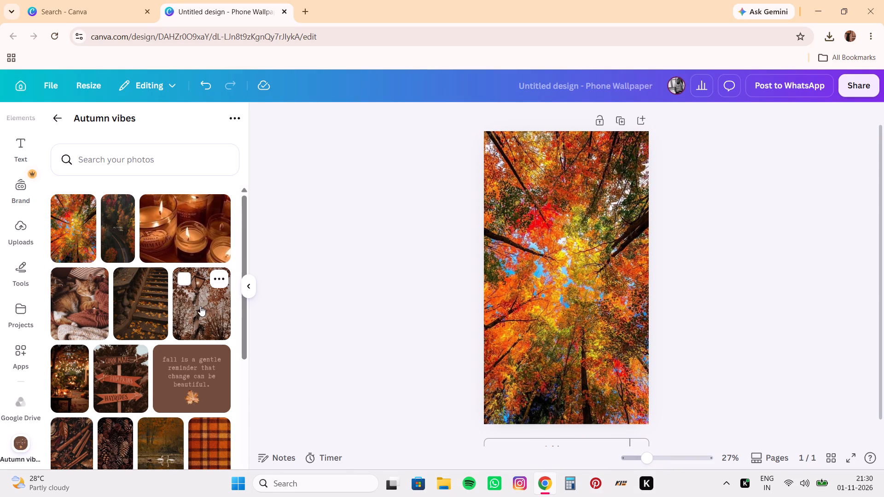
click(74, 319)
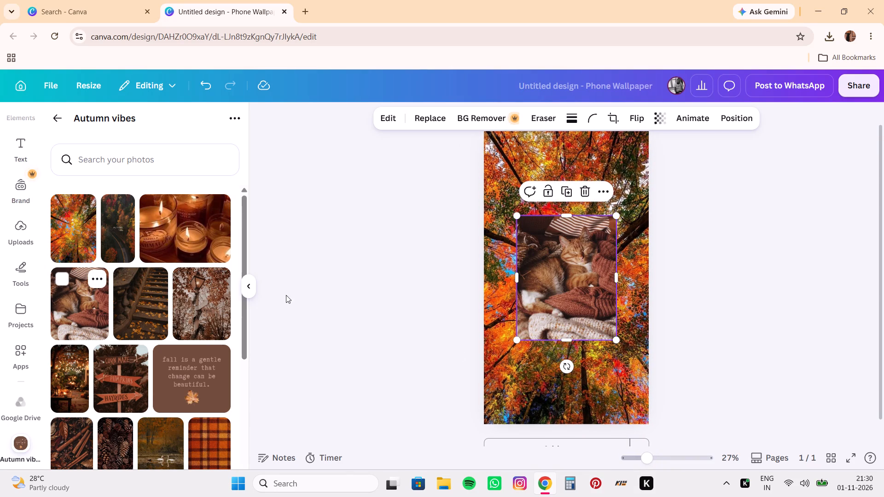
drag(616, 339, 565, 316)
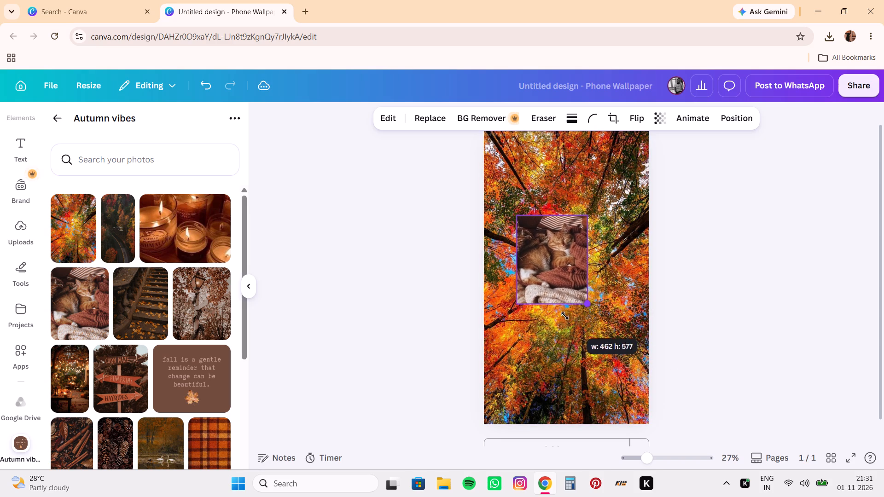
drag(565, 316, 557, 313)
drag(545, 251, 529, 217)
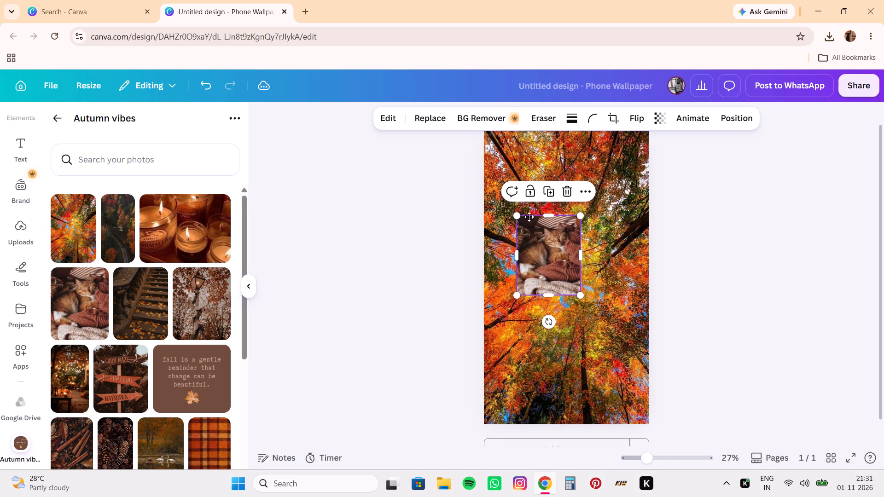
drag(529, 217, 508, 169)
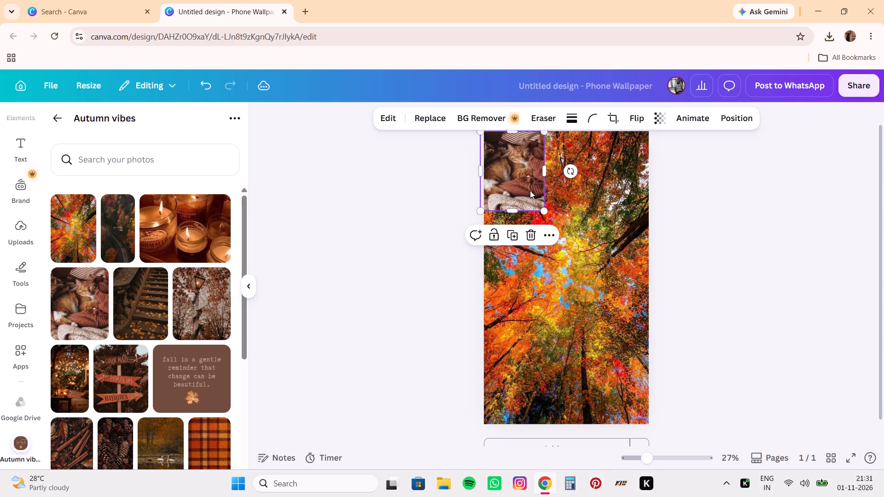
drag(542, 209, 523, 196)
Set the cat image's corner rounding to 39.
click(605, 121)
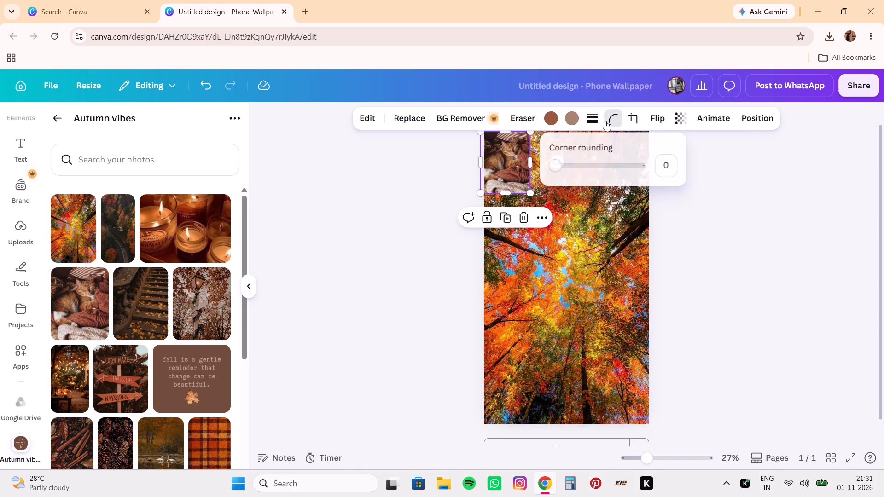
drag(555, 175, 559, 175)
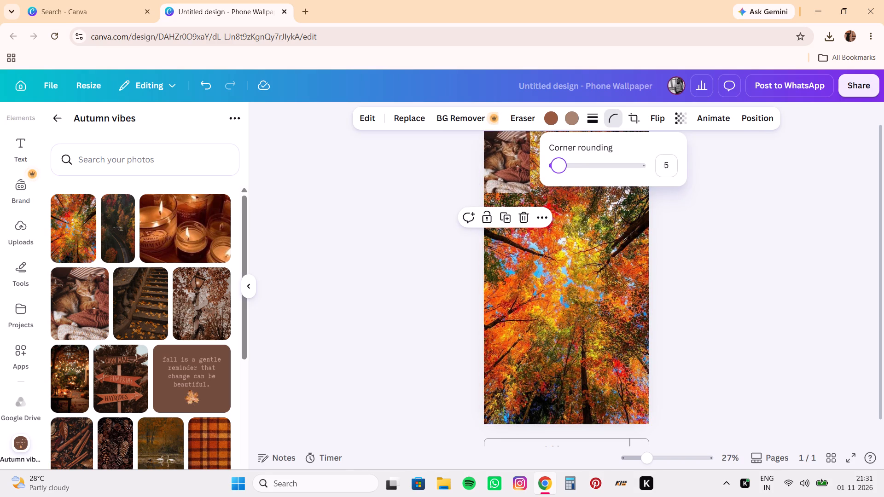
drag(559, 175, 588, 177)
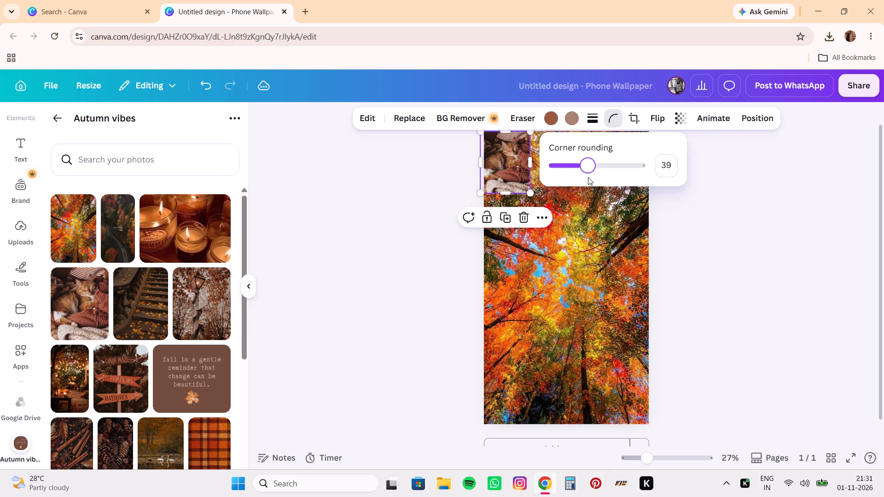
click(591, 125)
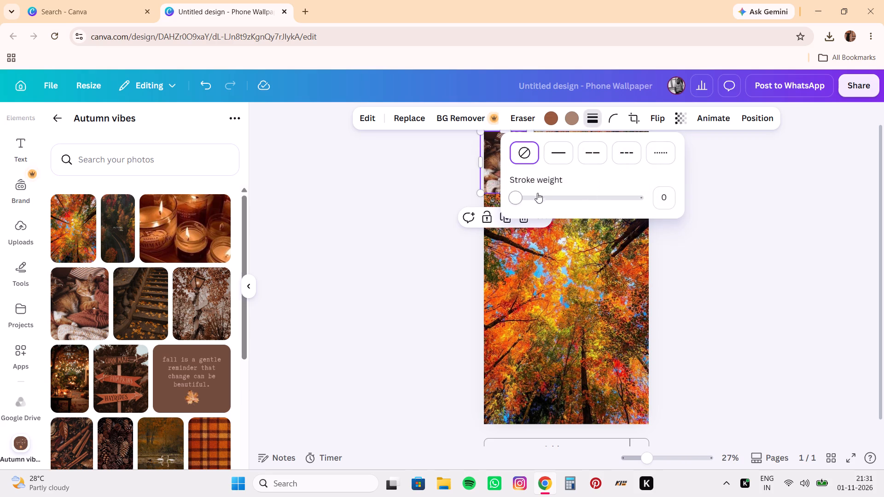
Set the cat image's transparency to 83.
click(676, 123)
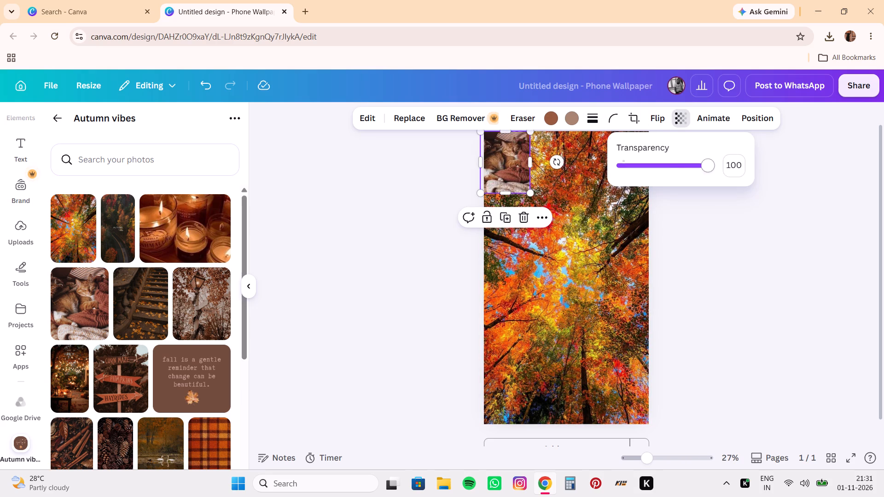
drag(707, 167, 693, 167)
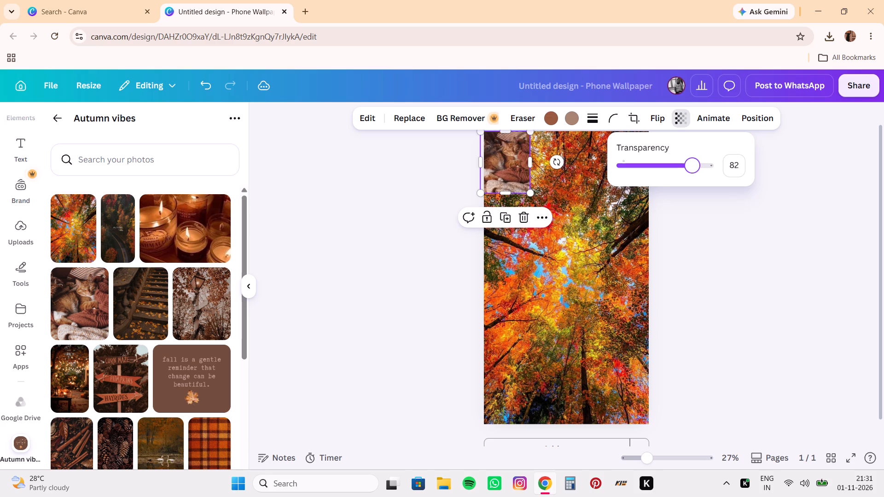
drag(693, 167, 683, 168)
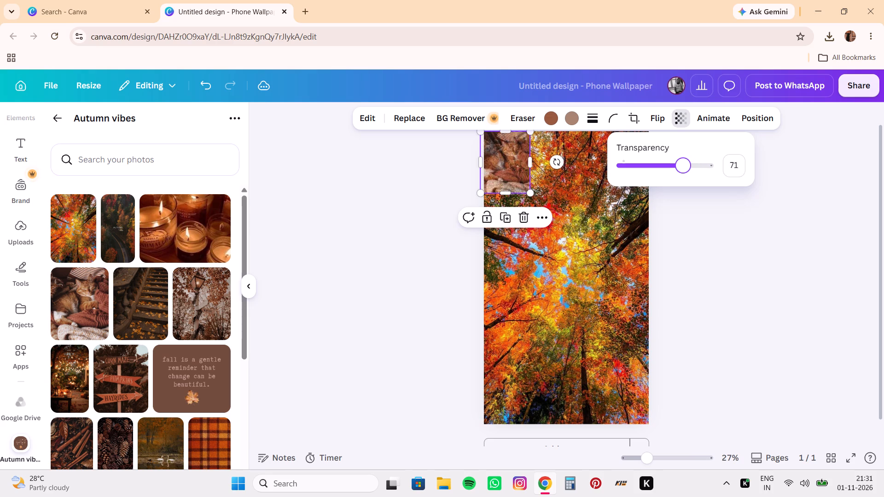
drag(686, 167, 692, 167)
drag(692, 167, 694, 168)
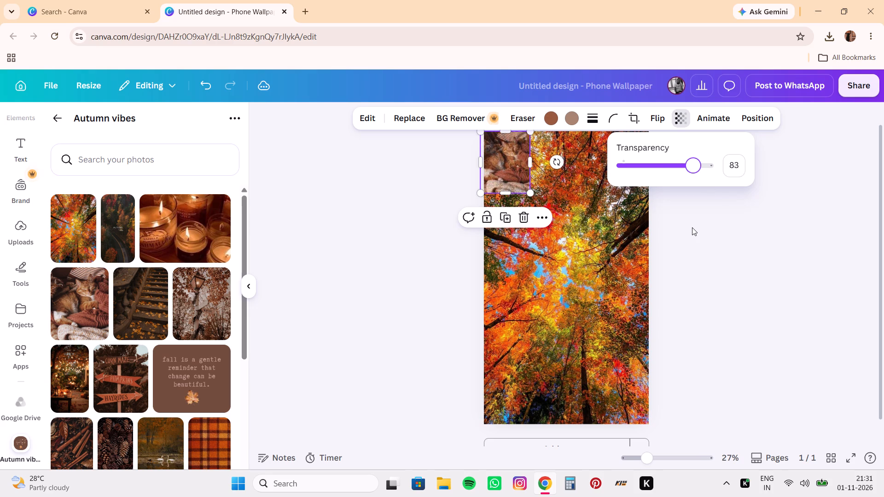
click(692, 227)
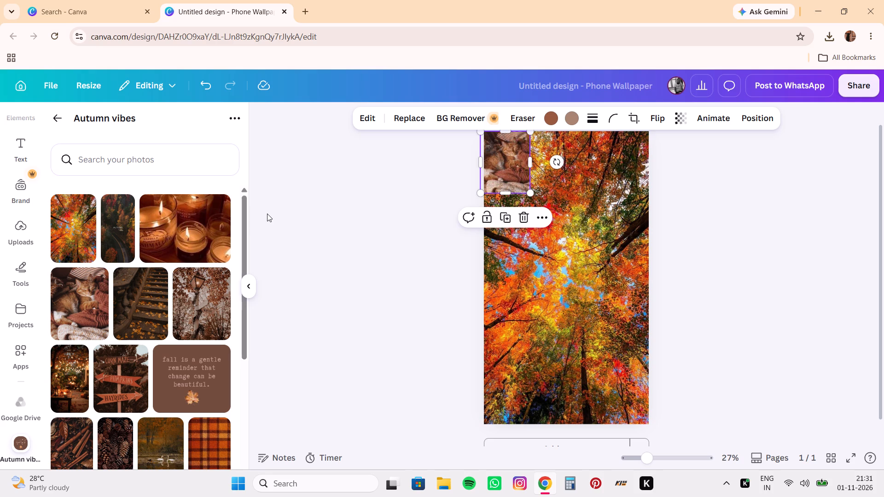
Add the lit candles image, shrink it, and place it in the bottom-right corner of the wallpaper page.
click(198, 248)
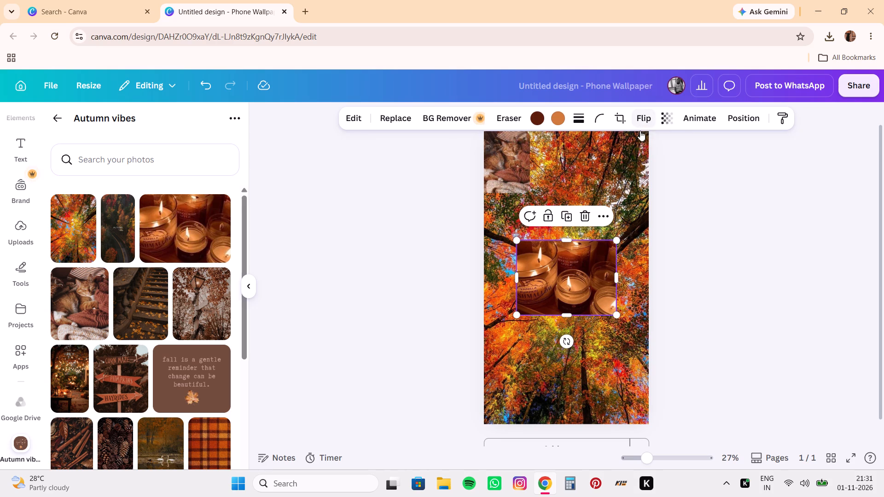
drag(620, 317, 596, 303)
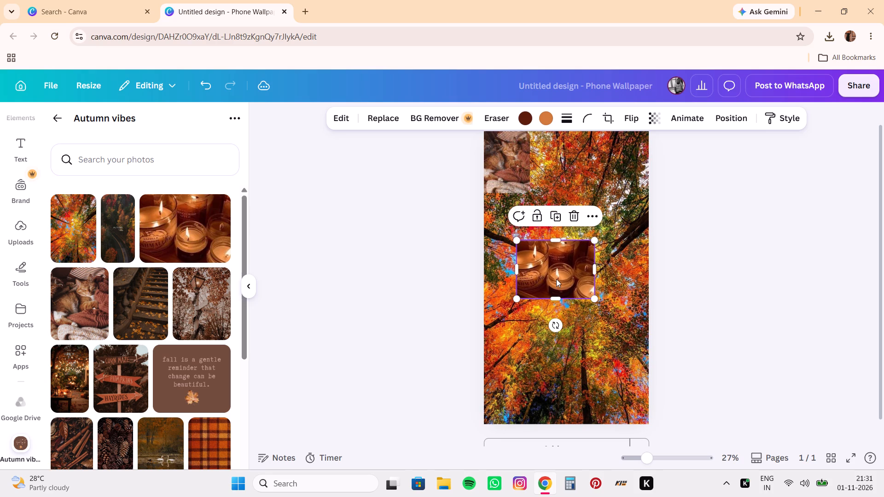
drag(555, 278, 621, 408)
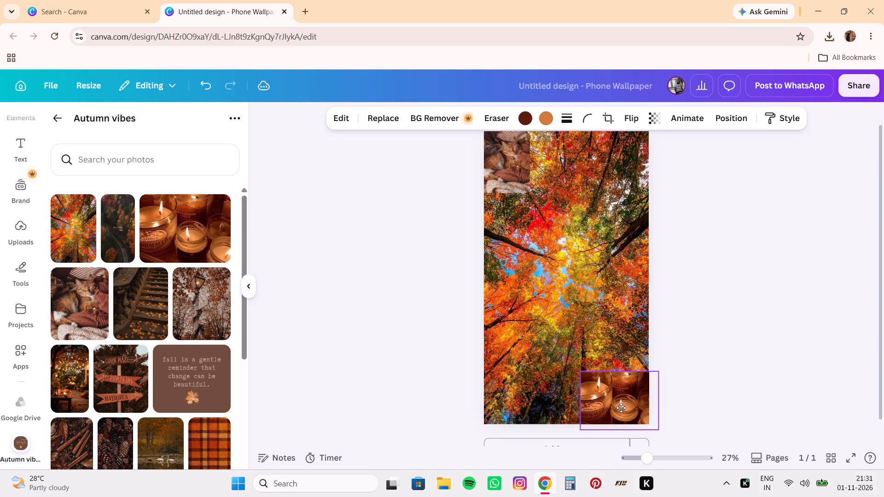
drag(621, 408, 579, 376)
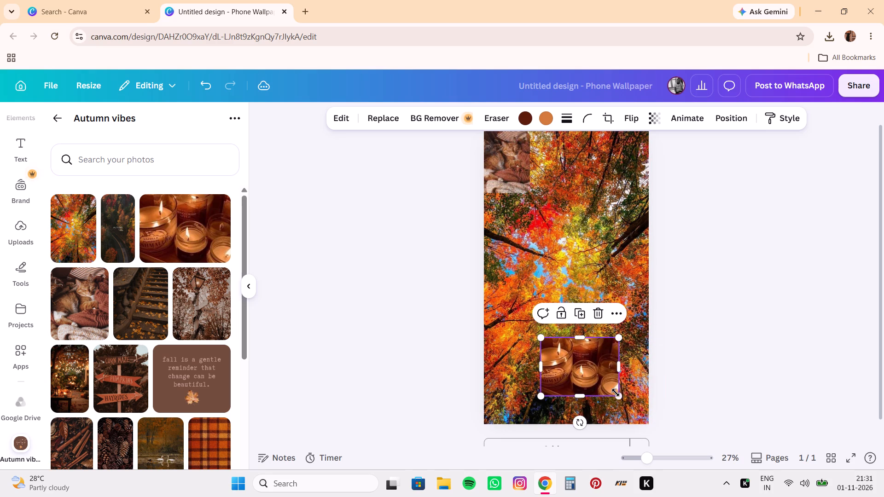
drag(619, 397, 607, 386)
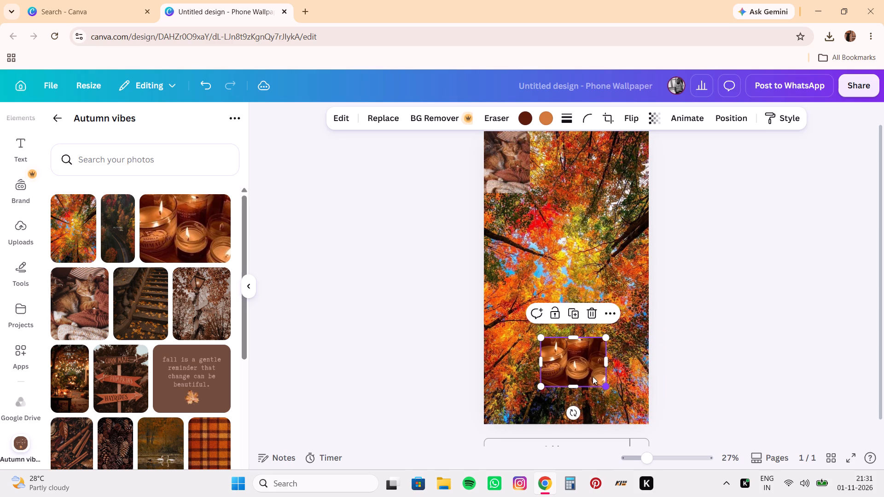
drag(587, 374, 637, 412)
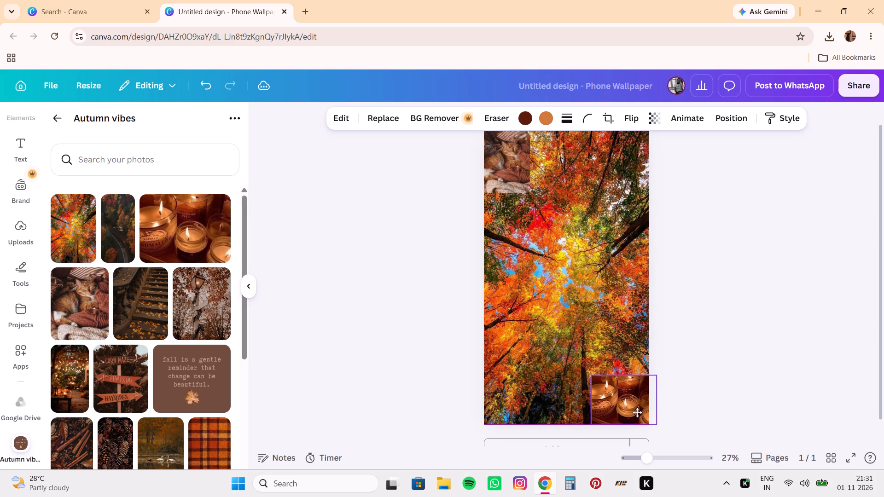
drag(637, 412, 632, 410)
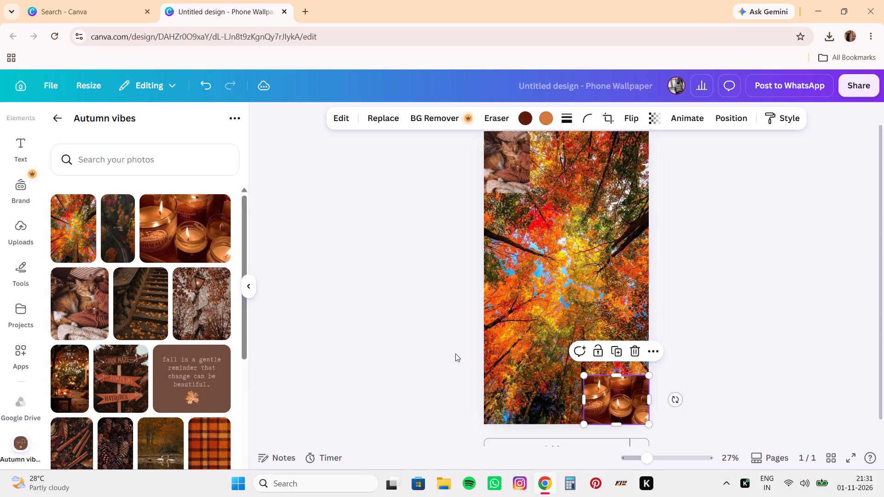
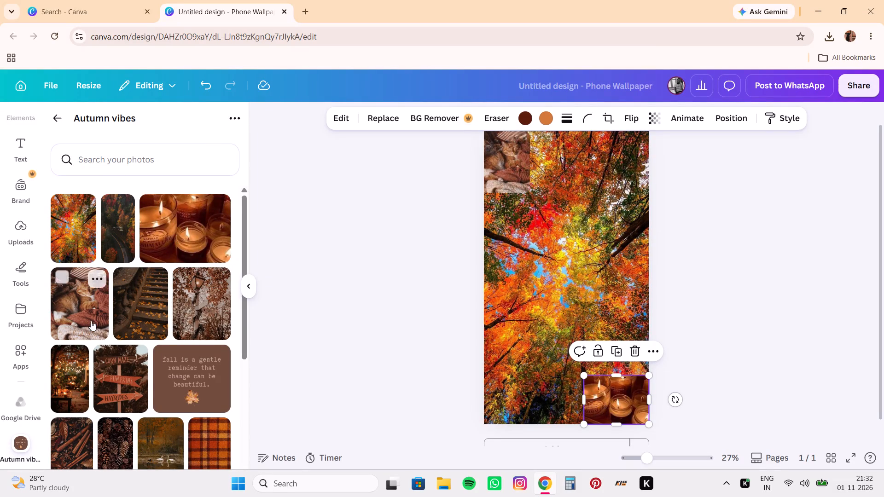
Add the cinnamon sticks image, rotate it to a slightly tilted landscape orientation, and shrink it.
scroll(134, 360, down, 2)
click(71, 347)
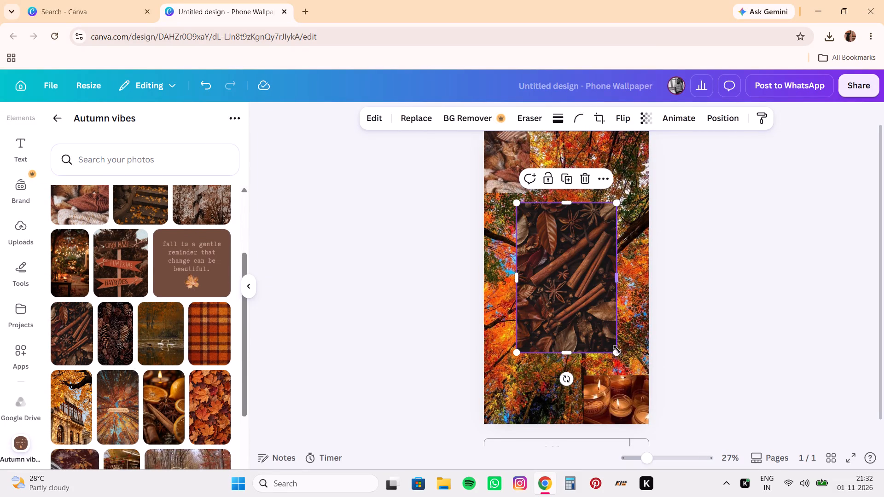
drag(616, 350, 582, 323)
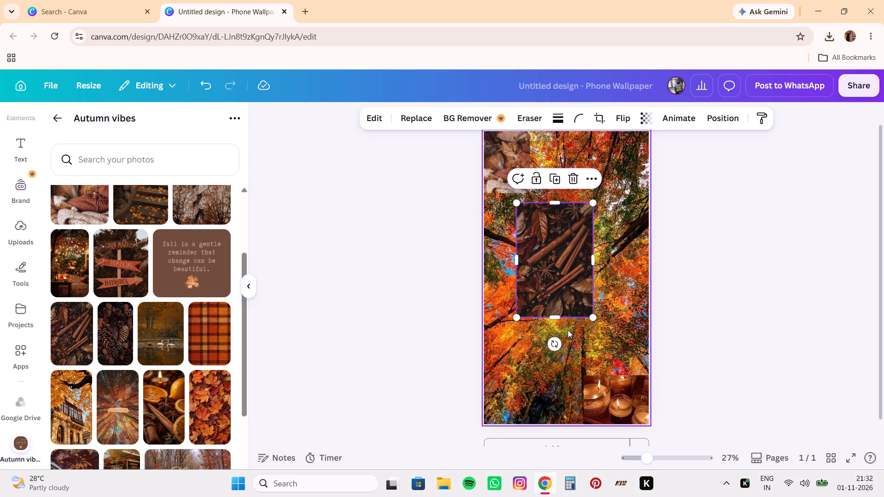
drag(552, 340, 555, 254)
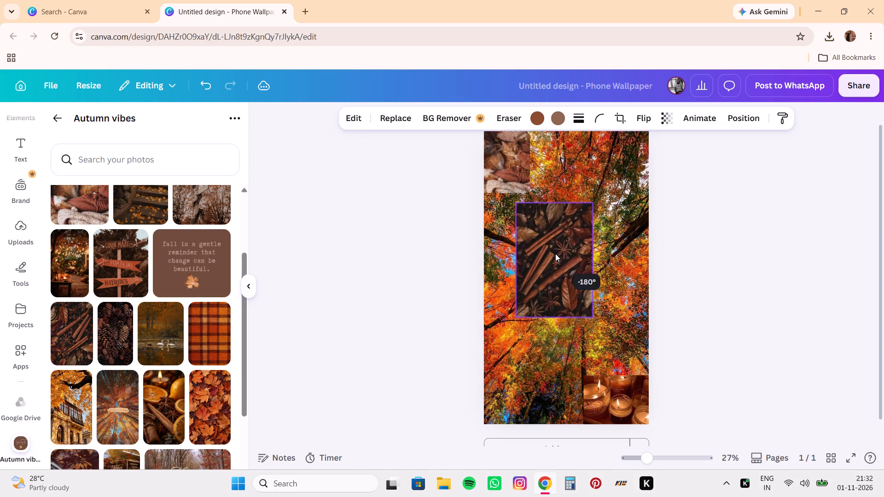
drag(555, 254, 582, 259)
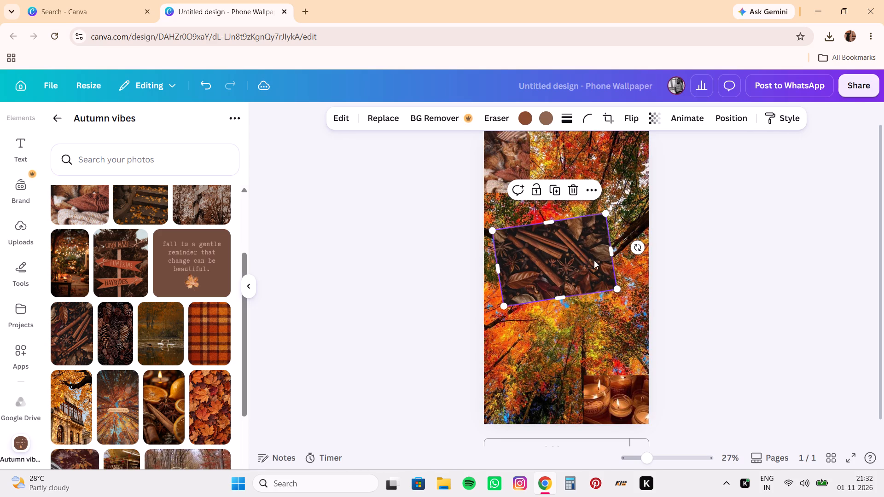
drag(613, 287, 607, 285)
drag(607, 285, 574, 273)
Place the cinnamon sticks image at the top of the wallpaper page, horizontally centred beside the cat image.
drag(538, 247, 575, 207)
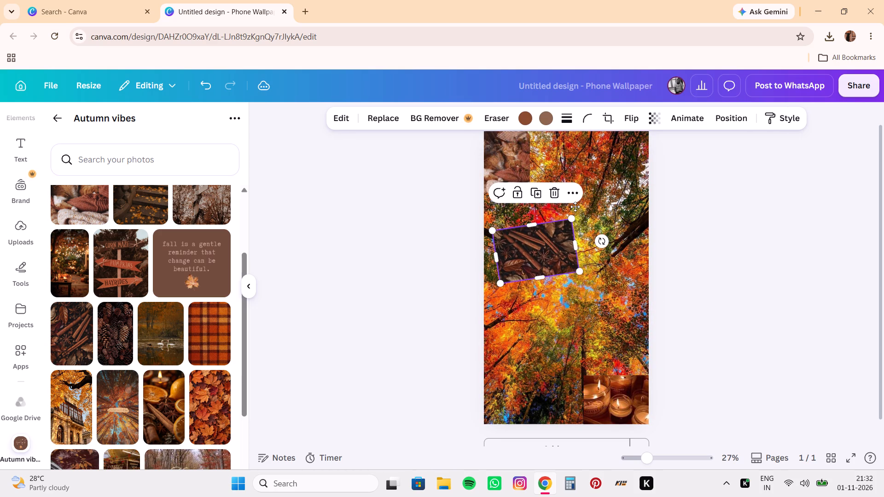
drag(575, 207, 626, 145)
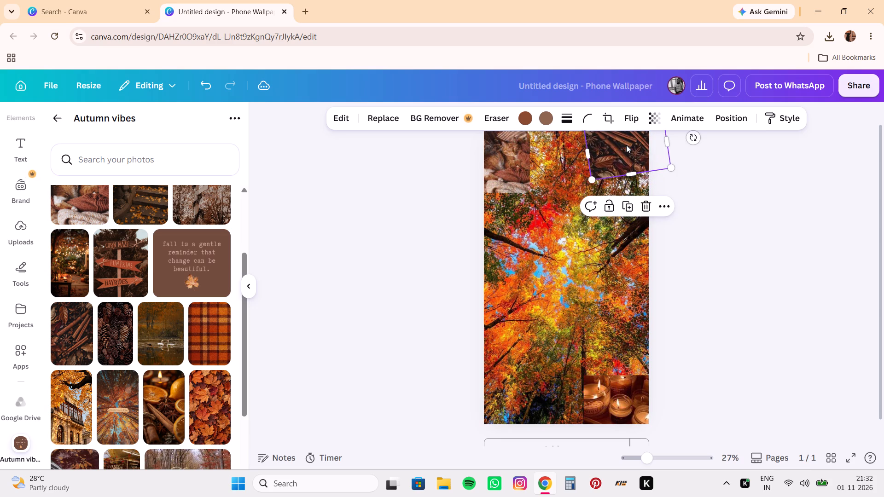
drag(615, 150, 571, 155)
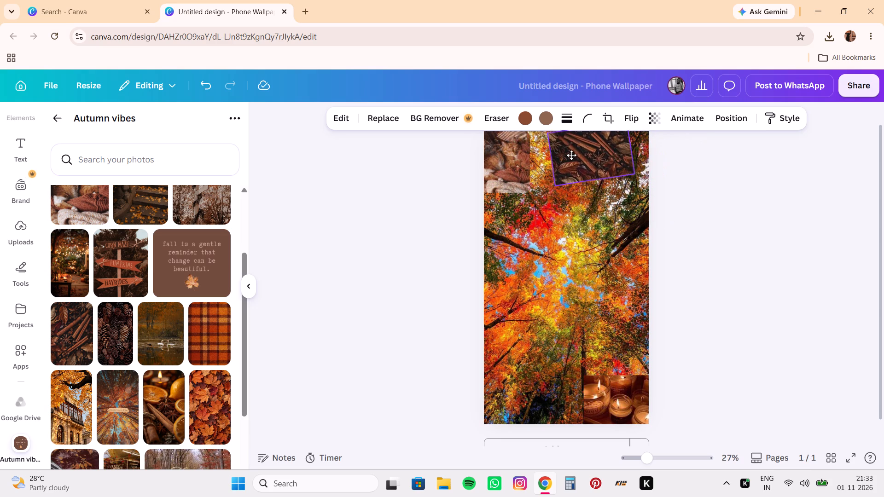
drag(571, 155, 559, 154)
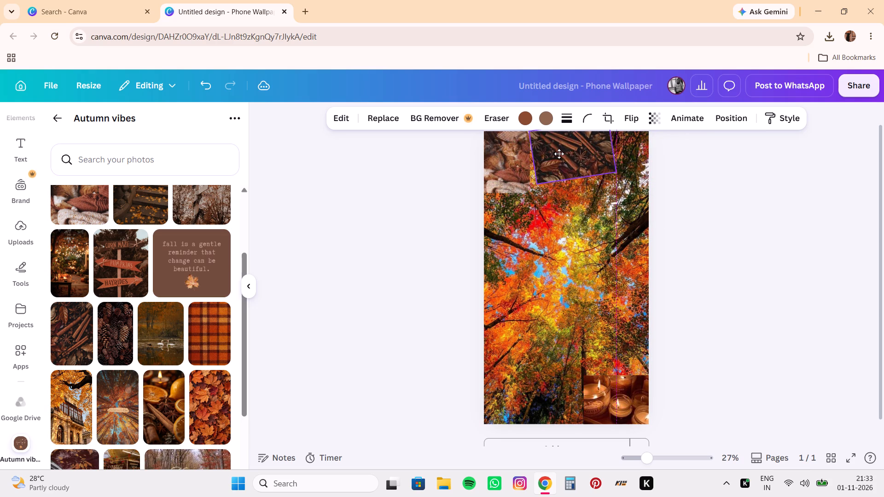
drag(559, 154, 557, 154)
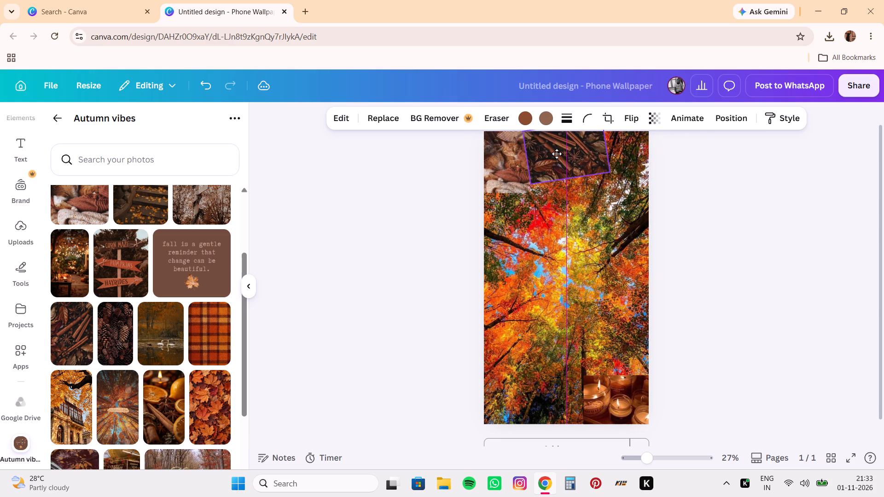
drag(557, 154, 560, 153)
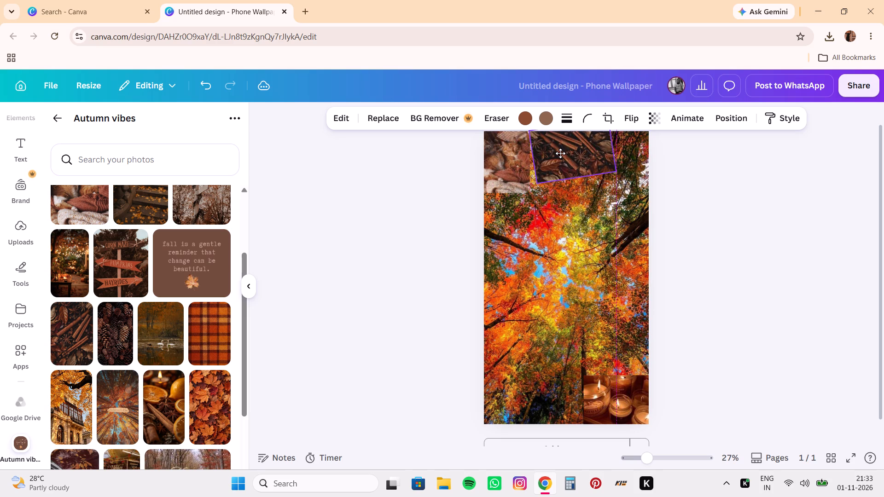
drag(560, 153, 555, 153)
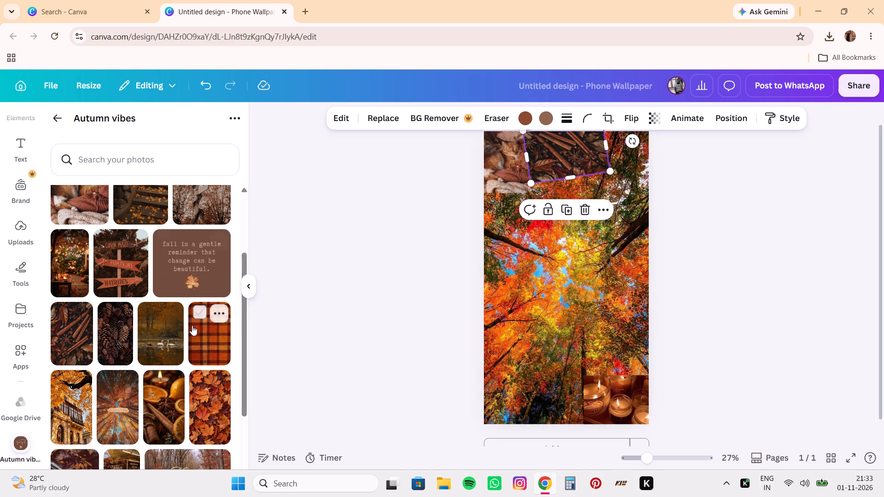
Add the autumn lake image with swans and crop its edges to a small frame around the swans.
click(169, 346)
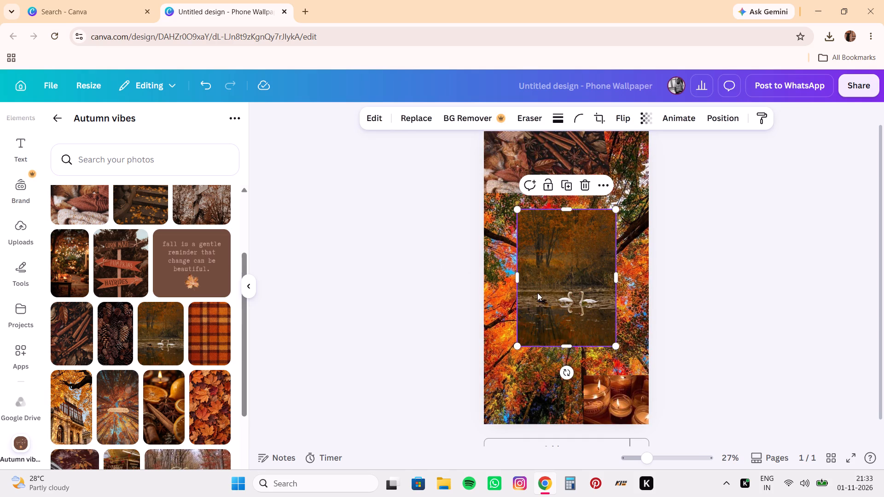
drag(566, 208, 571, 241)
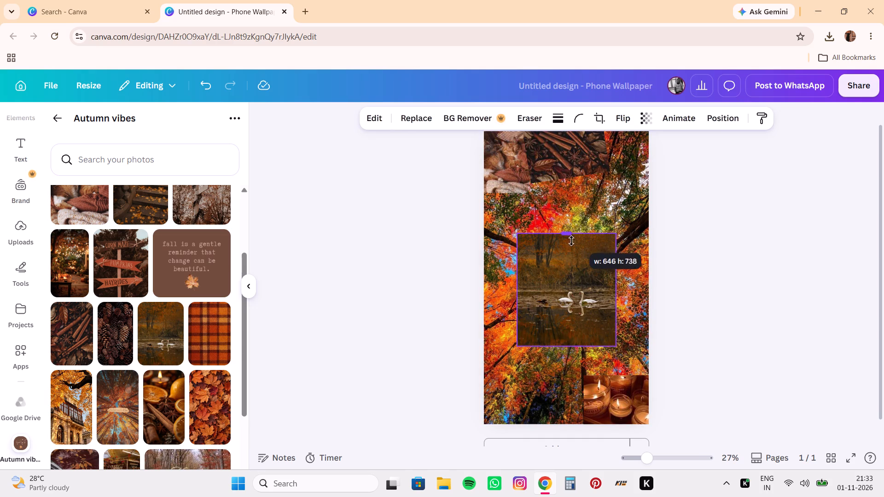
drag(571, 241, 571, 265)
drag(516, 303, 547, 297)
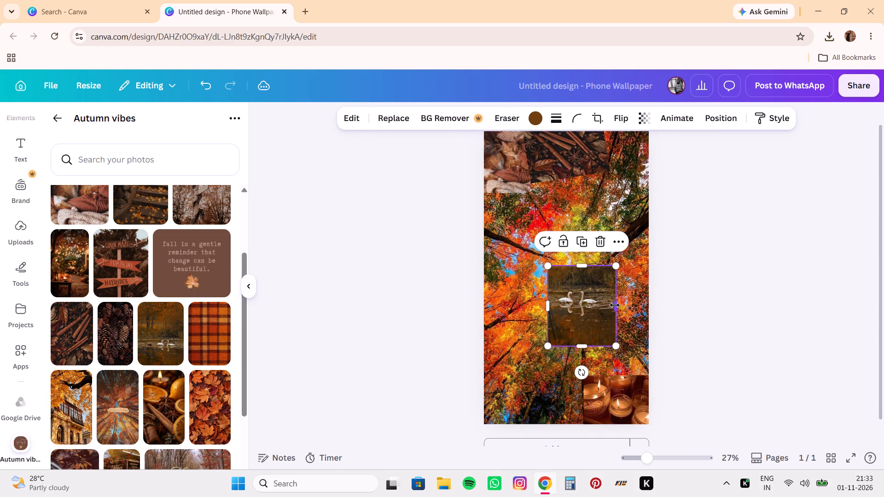
drag(615, 305, 600, 305)
drag(575, 347, 572, 341)
Move the swan image to the page's top-right corner and crop its lower edge shorter.
drag(574, 312, 630, 201)
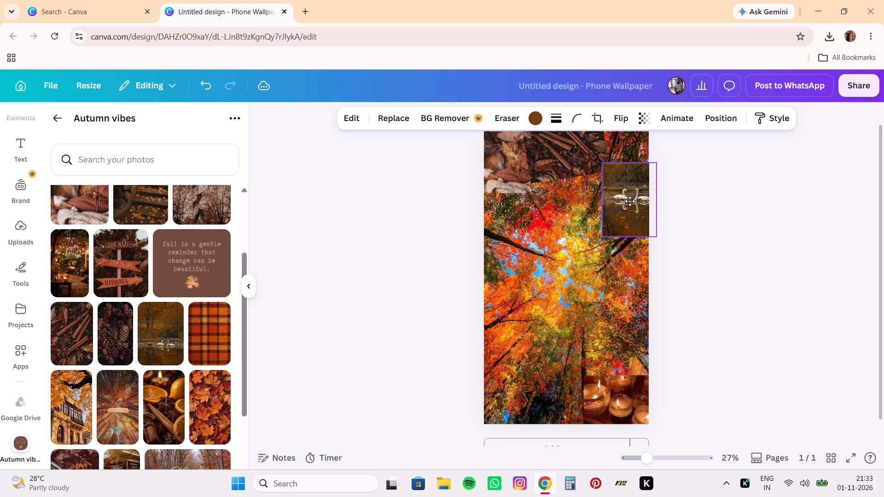
drag(630, 201, 605, 194)
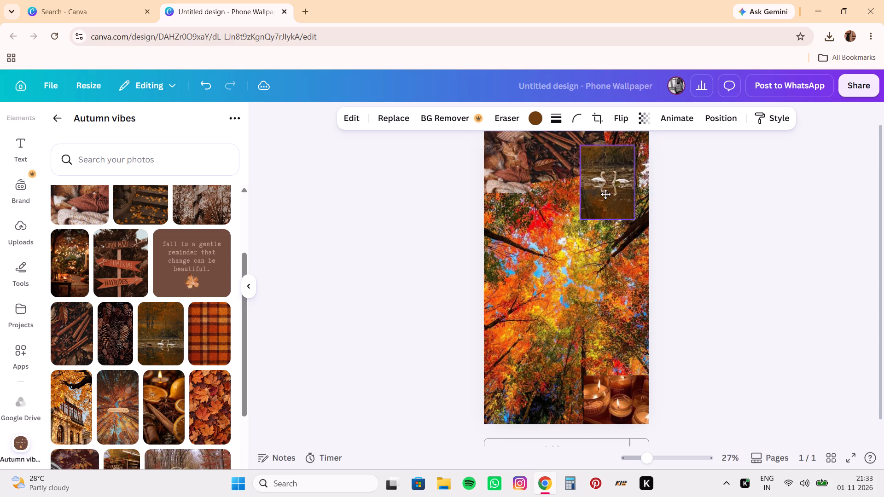
drag(605, 194, 605, 198)
drag(605, 221, 602, 204)
drag(620, 174, 633, 163)
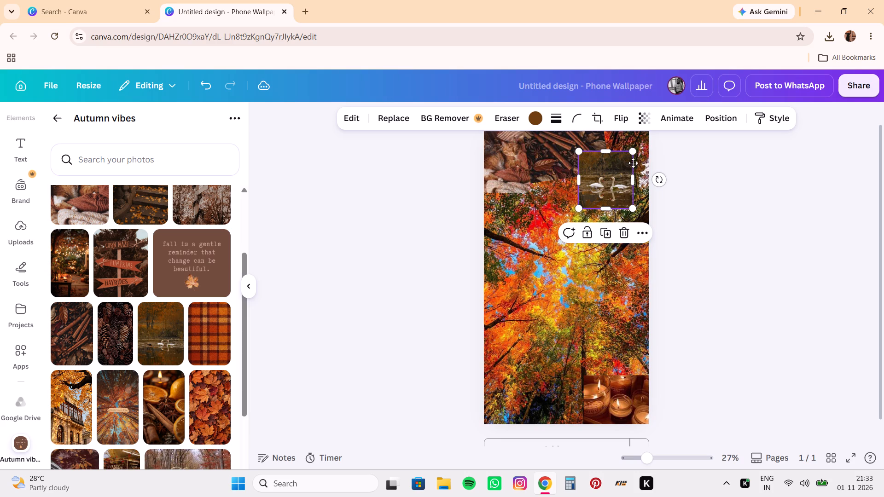
drag(633, 163, 641, 143)
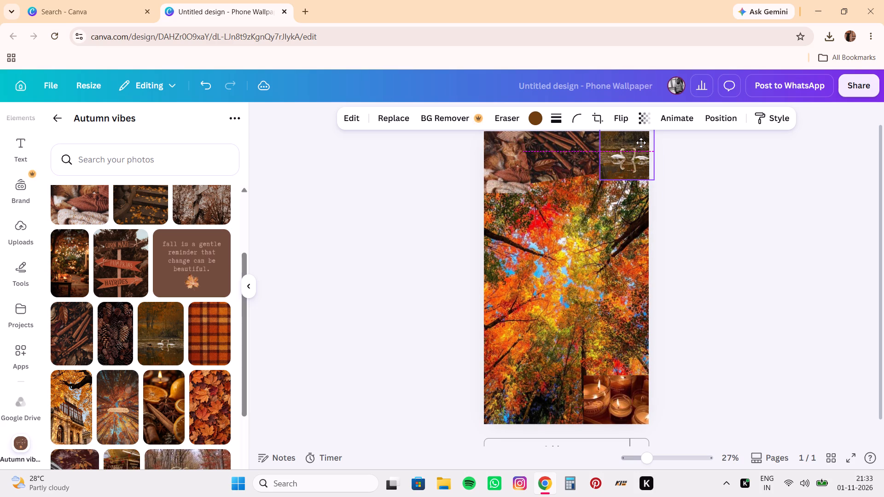
drag(641, 143, 641, 143)
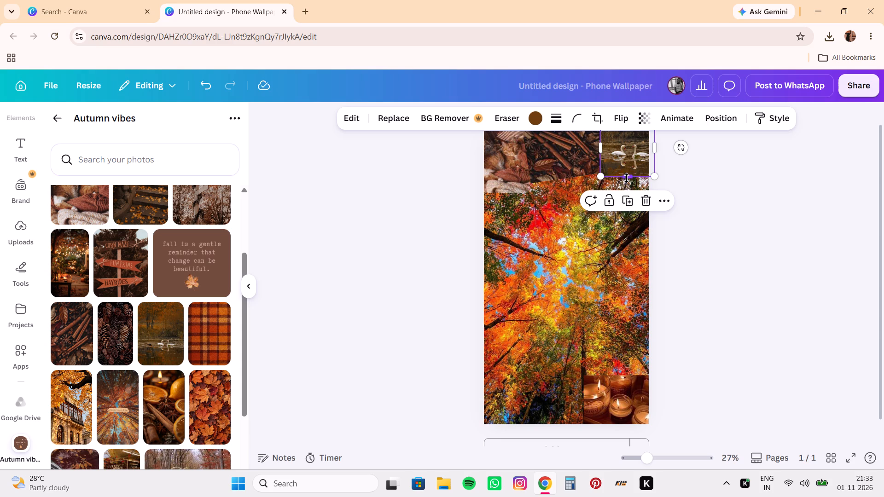
Tilt the swan image slightly clockwise and fit it back into the page's top-right corner.
drag(626, 154, 613, 180)
drag(670, 179, 672, 182)
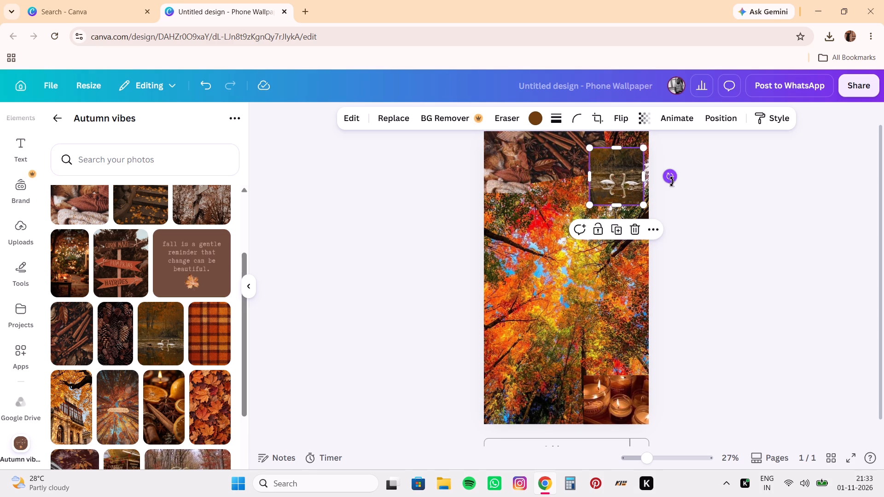
drag(672, 182, 673, 184)
drag(617, 178, 625, 160)
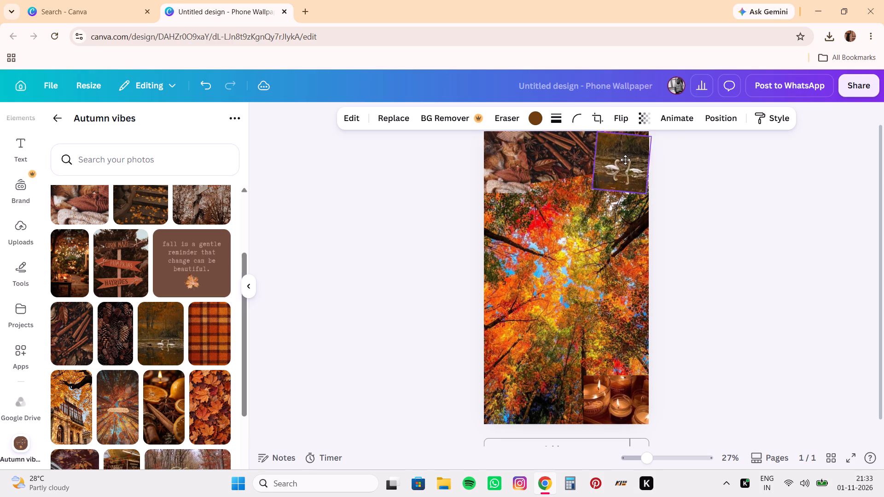
drag(625, 160, 628, 154)
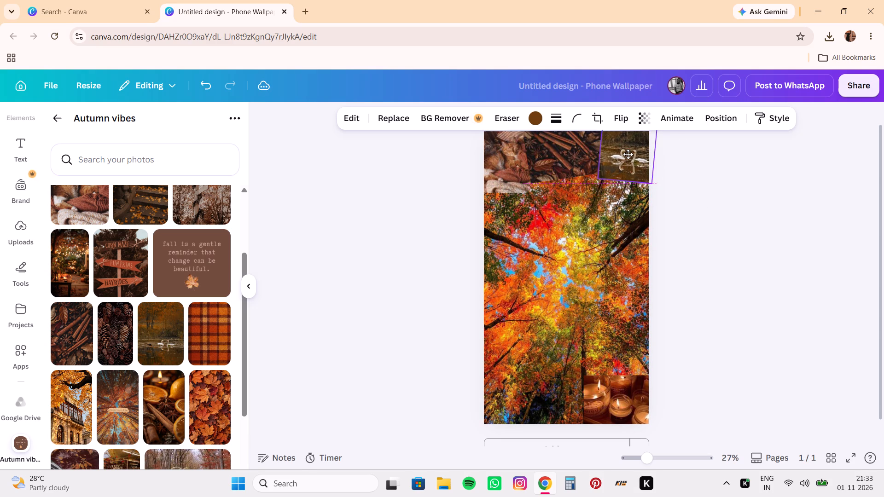
drag(628, 154, 628, 152)
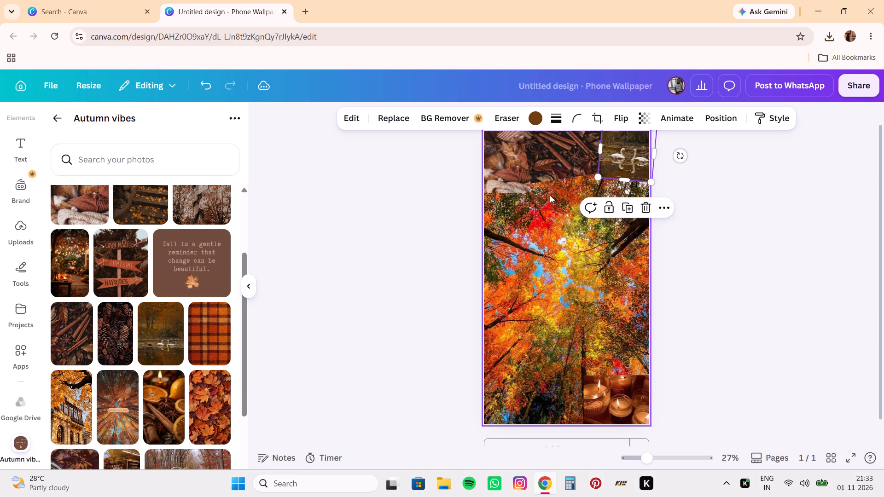
Tilt the cat image slightly counter-clockwise in the page's top-left corner.
click(503, 169)
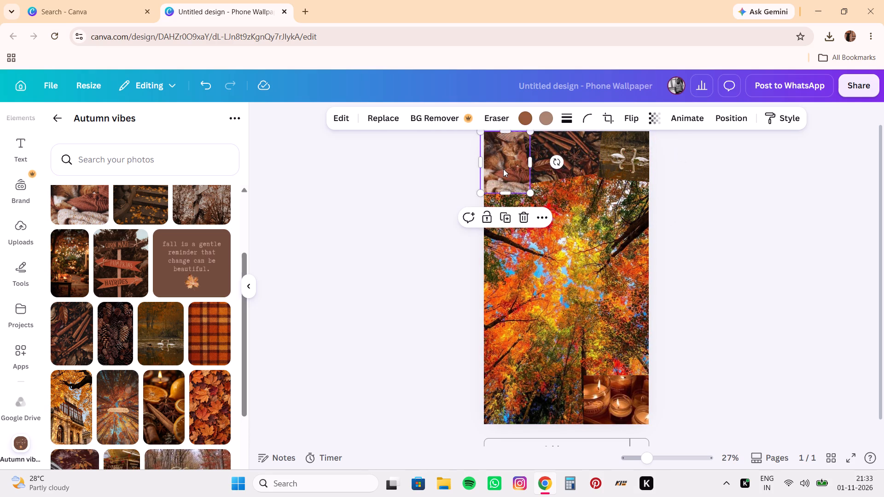
drag(557, 161, 548, 156)
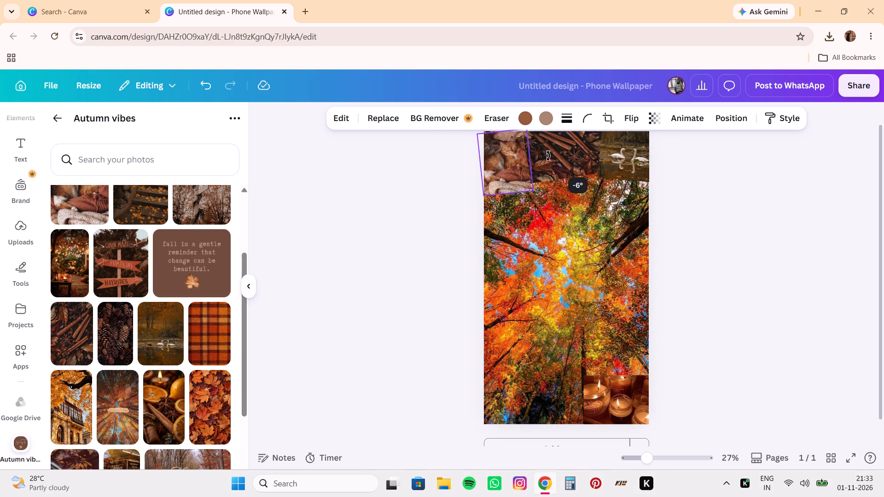
drag(548, 156, 543, 156)
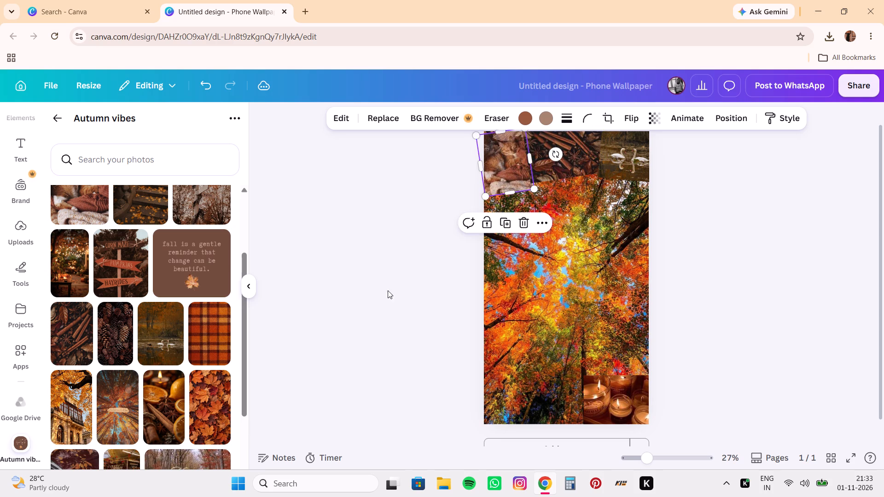
click(383, 292)
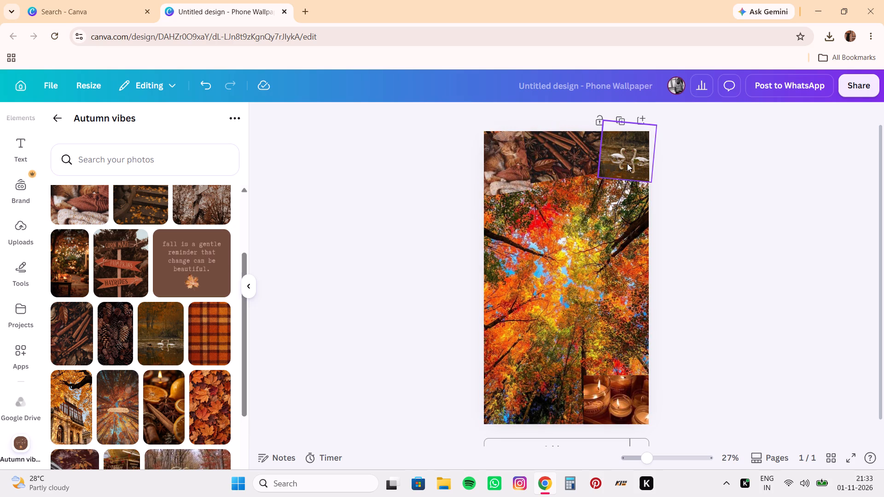
Shift the swan image slightly down in the page's top-right corner.
drag(627, 163, 625, 170)
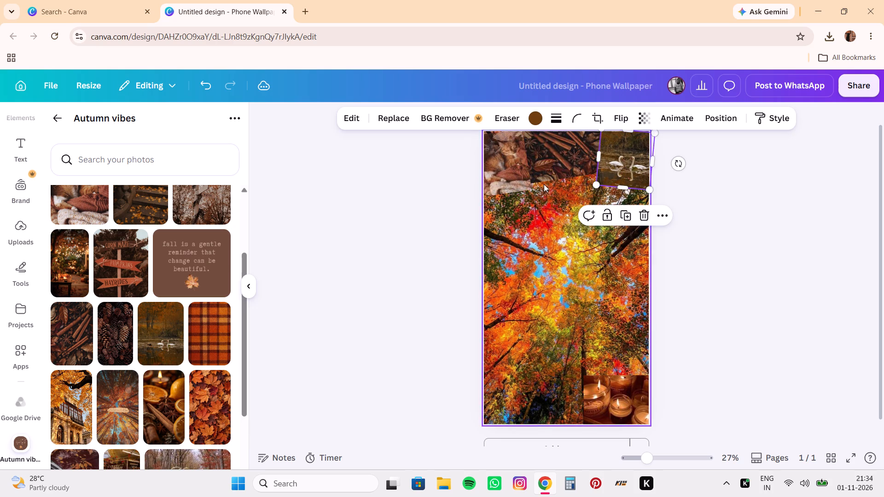
Enlarge the cinnamon sticks image slightly, extend its upper edge, and refit it between the cat and swan images.
drag(564, 165, 566, 168)
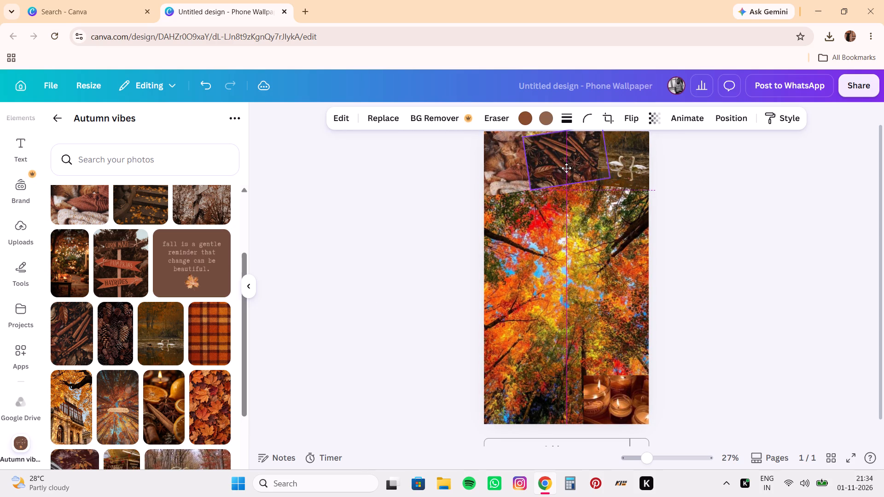
drag(566, 168, 555, 208)
drag(602, 219, 607, 221)
drag(590, 197, 602, 157)
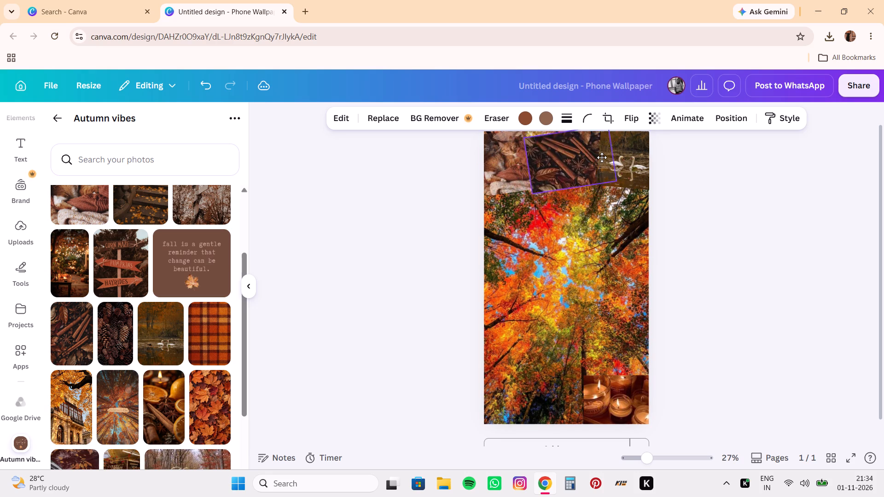
drag(602, 157, 600, 156)
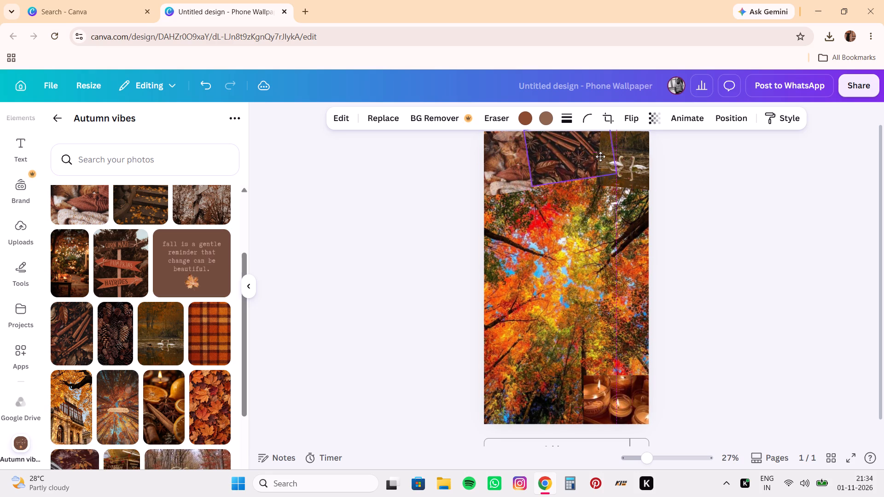
drag(600, 156, 599, 165)
drag(568, 133, 558, 124)
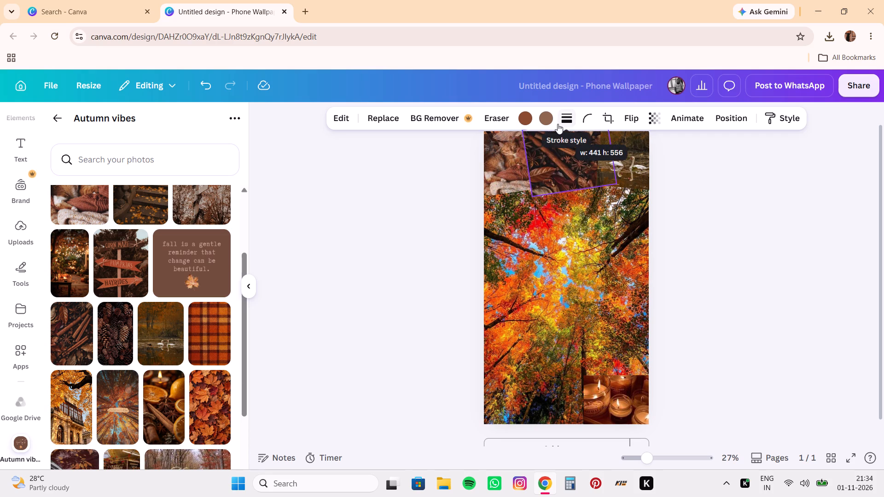
drag(558, 124, 556, 126)
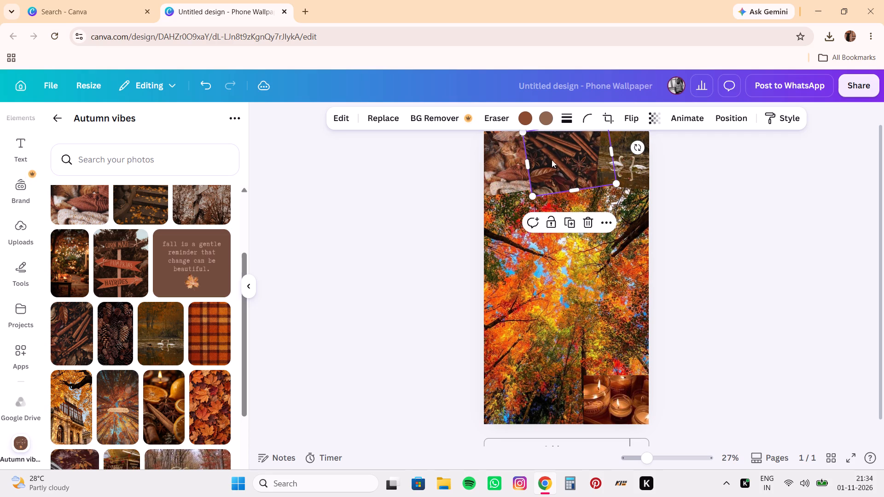
drag(553, 167, 551, 160)
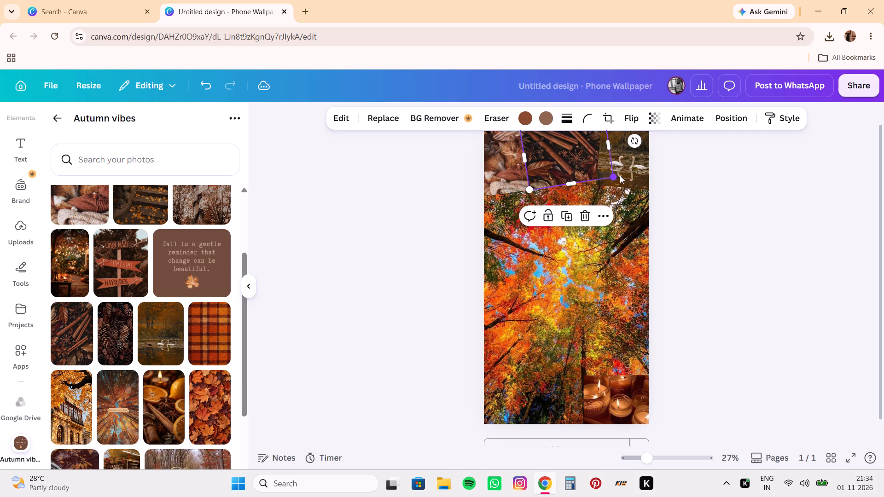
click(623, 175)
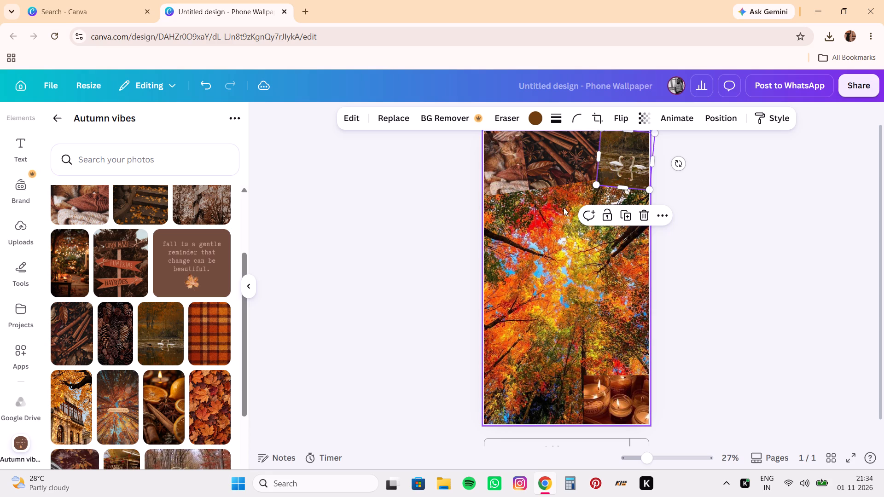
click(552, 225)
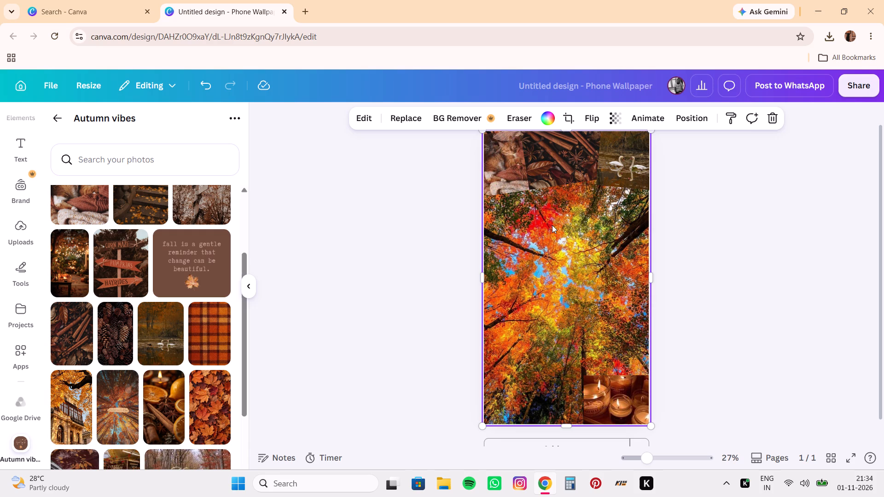
Make the cat image in the page's top-left corner very slightly transparent.
click(498, 155)
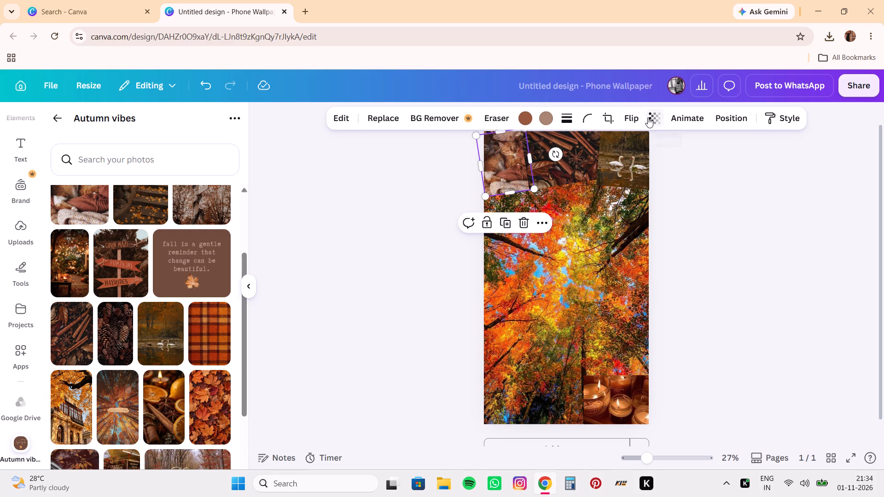
click(648, 117)
drag(666, 165, 674, 165)
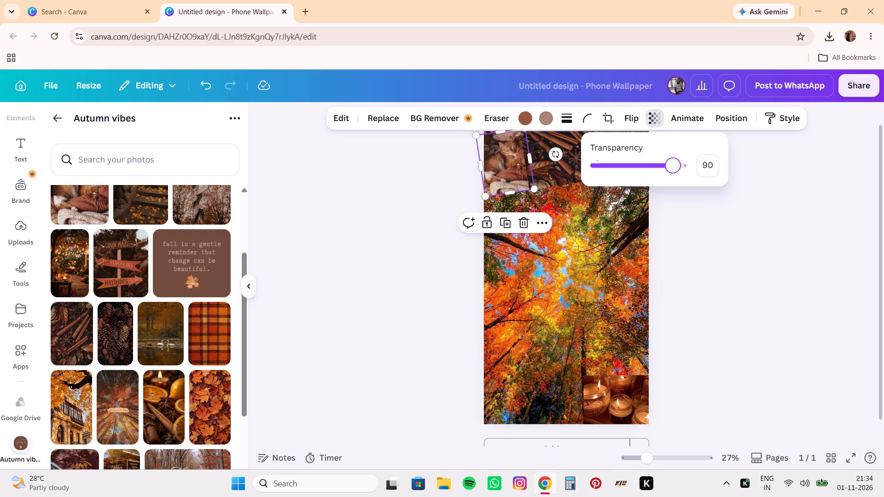
drag(674, 165, 679, 166)
click(711, 224)
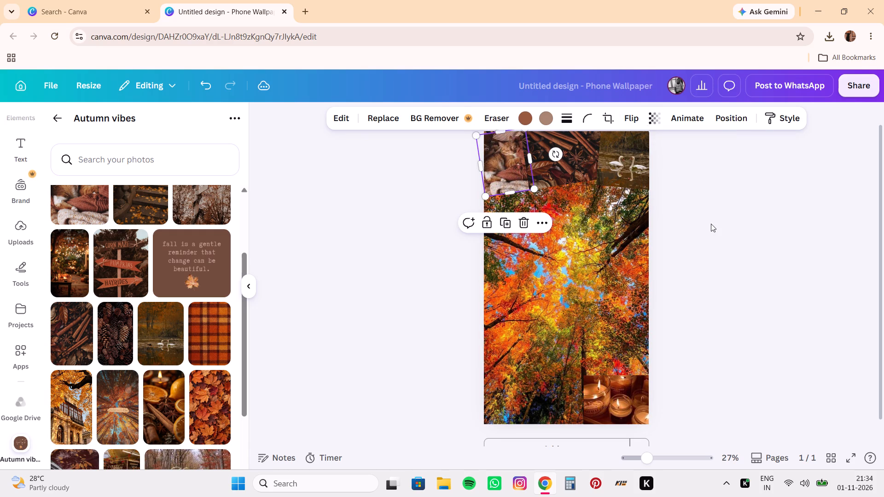
click(405, 281)
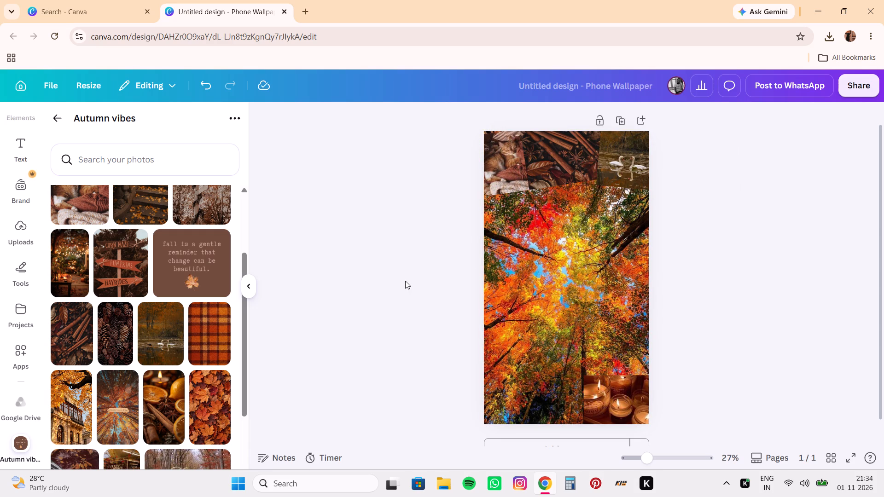
Round the corners of the swan image in the page's top-right corner to 18.
click(605, 167)
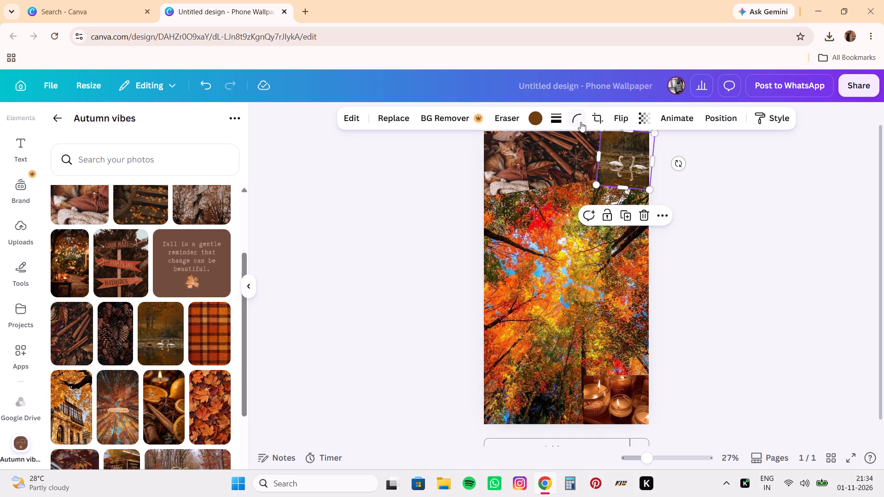
click(571, 123)
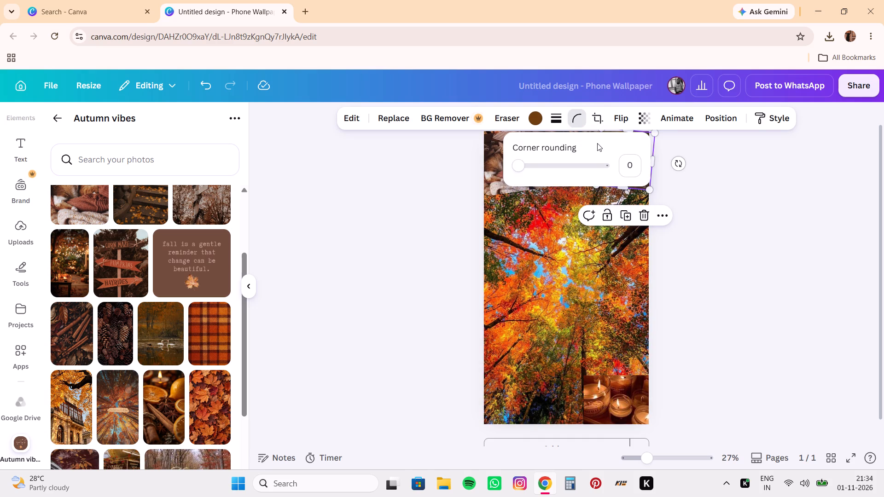
drag(521, 173, 527, 173)
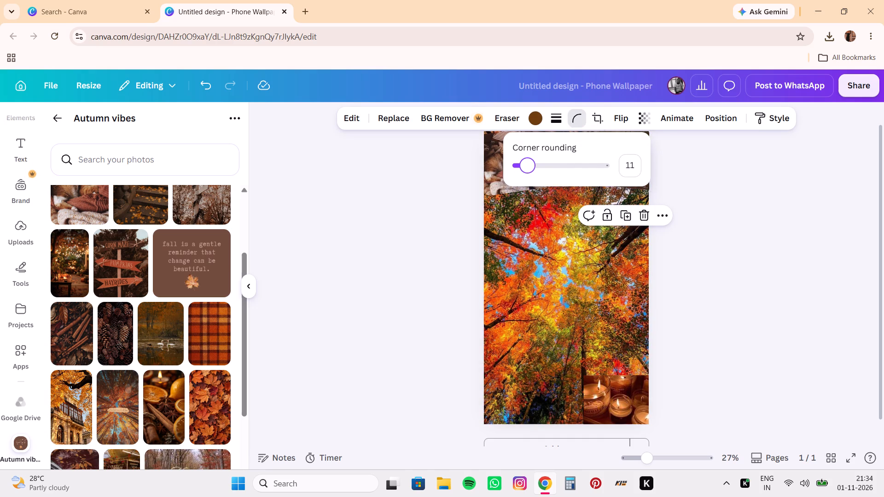
drag(527, 166, 533, 166)
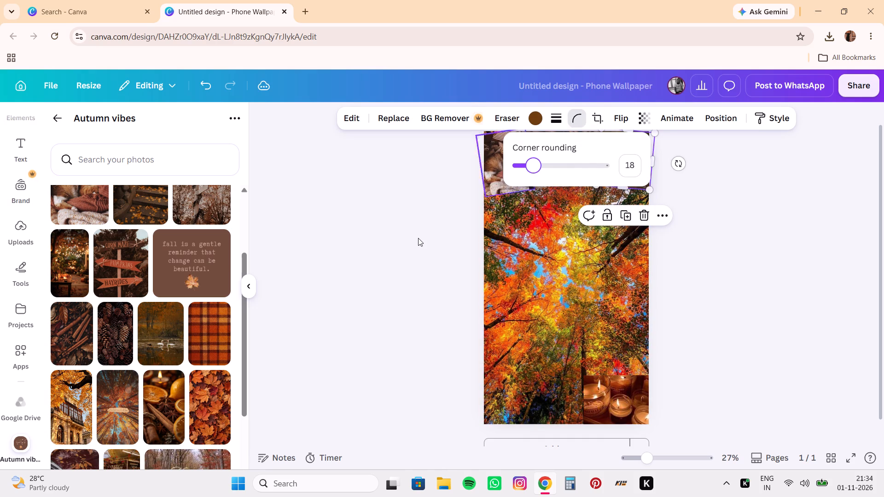
click(416, 239)
Round the corners of the cinnamon sticks image between the cat and swan images to about 33.
click(558, 168)
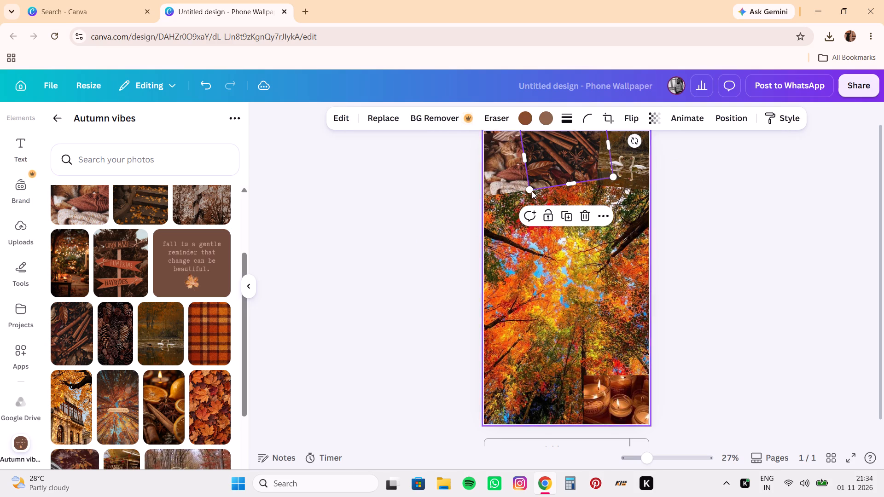
click(587, 122)
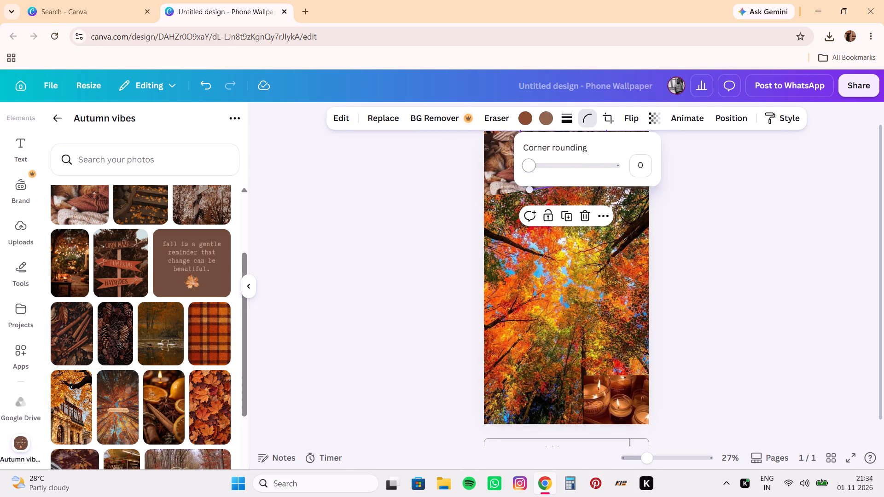
drag(526, 168, 544, 169)
drag(544, 169, 558, 169)
drag(558, 169, 559, 170)
click(453, 201)
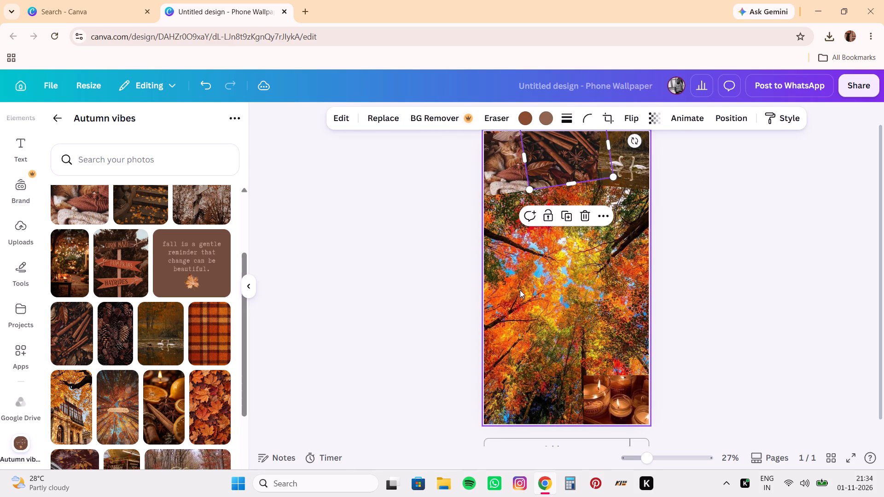
Round the corners of the candles image in the page's bottom-right corner to about 28.
click(520, 290)
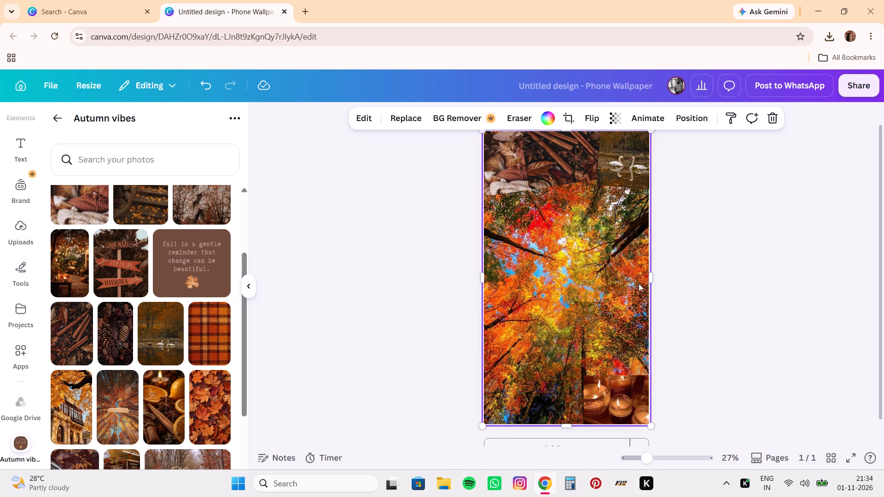
click(609, 411)
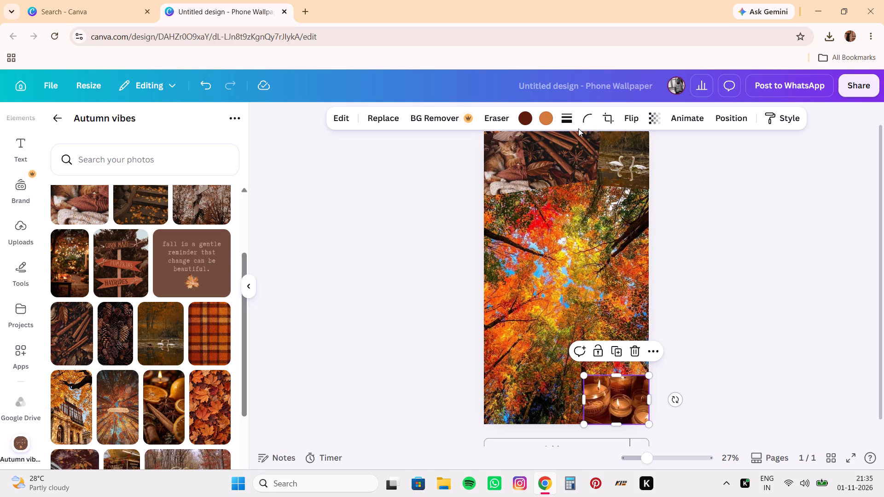
click(587, 121)
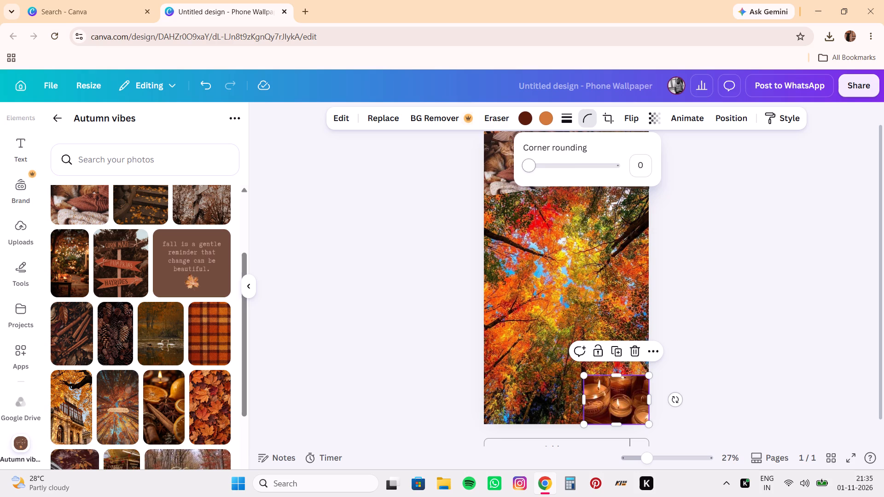
drag(530, 168, 552, 167)
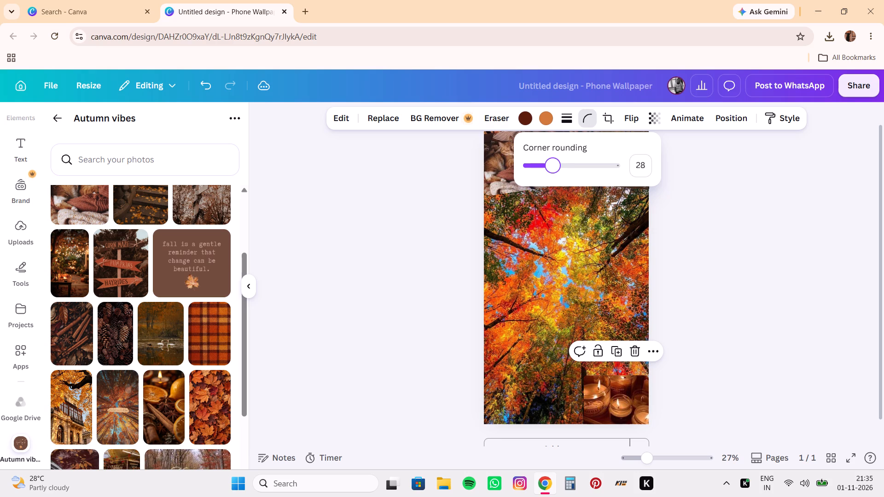
drag(552, 167, 553, 168)
click(388, 276)
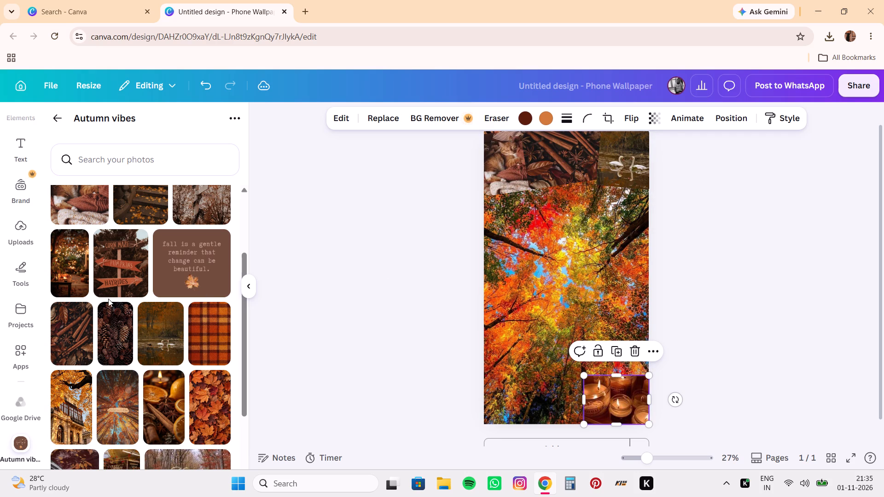
Add the "fall is a gentle reminder" quote image, shrink it, and place it overlapping the lower edges of the cat and cinnamon sticks images.
scroll(130, 275, up, 1)
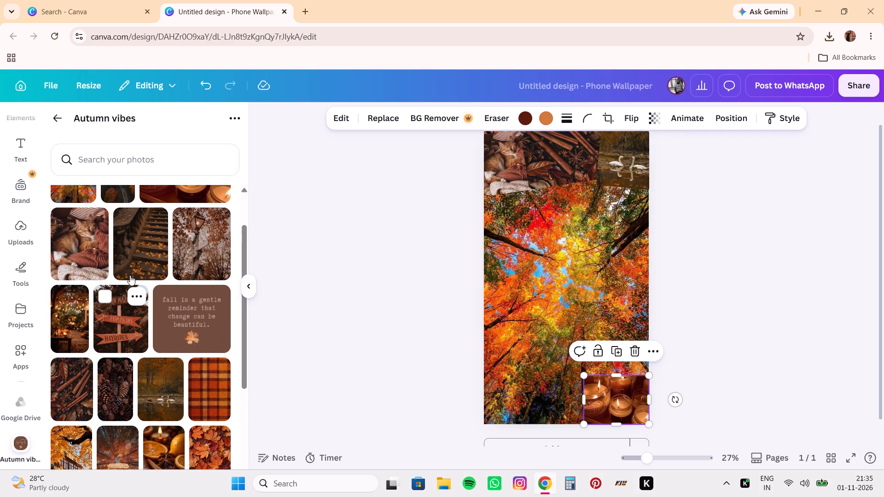
scroll(130, 275, up, 2)
scroll(176, 315, down, 1)
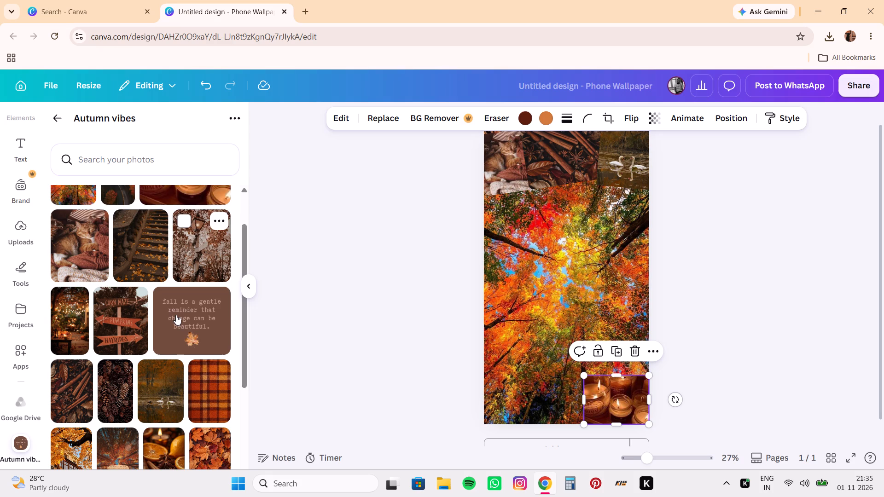
scroll(176, 315, down, 2)
click(194, 268)
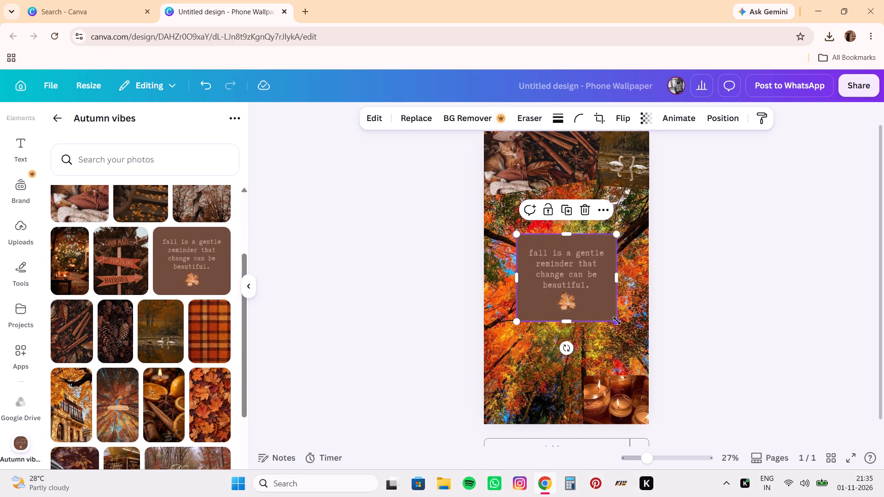
drag(617, 321, 558, 269)
drag(535, 252, 533, 227)
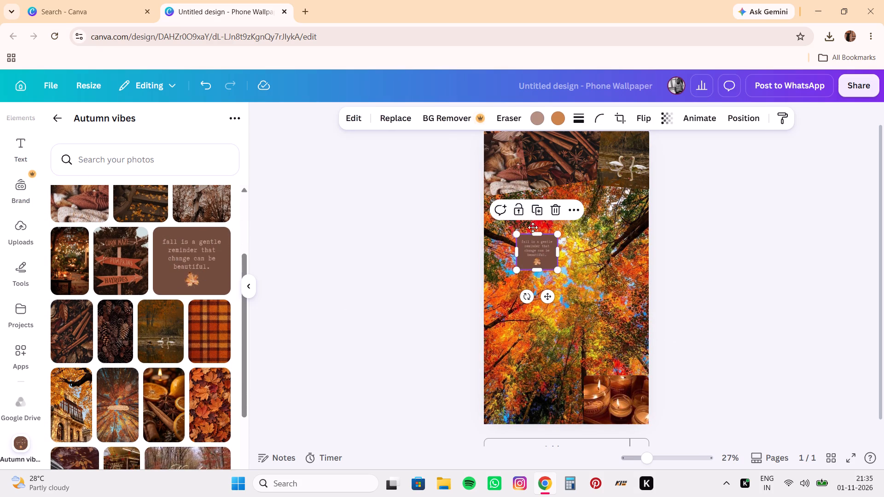
drag(533, 227, 529, 197)
click(398, 249)
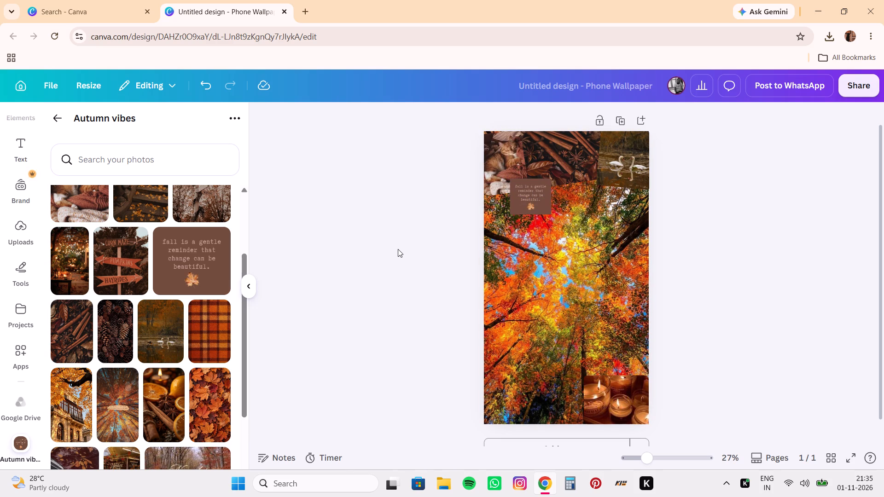
Round the corners of the small fall quote image slightly.
click(535, 202)
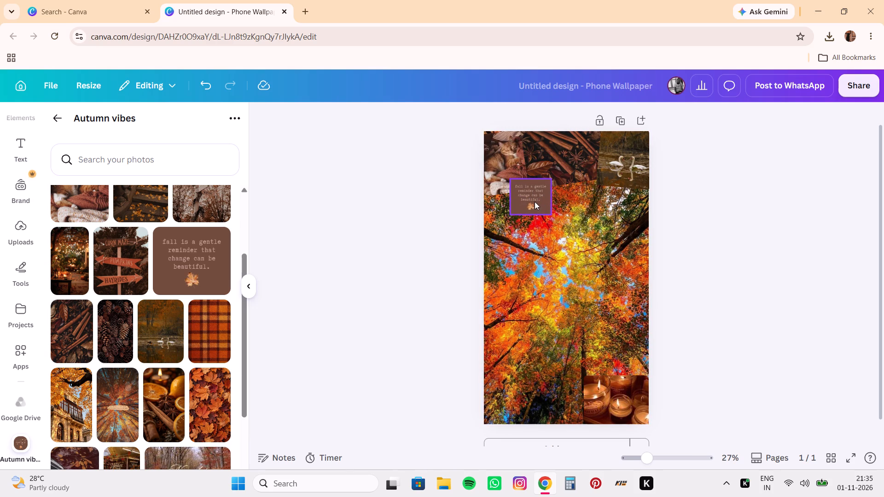
click(587, 122)
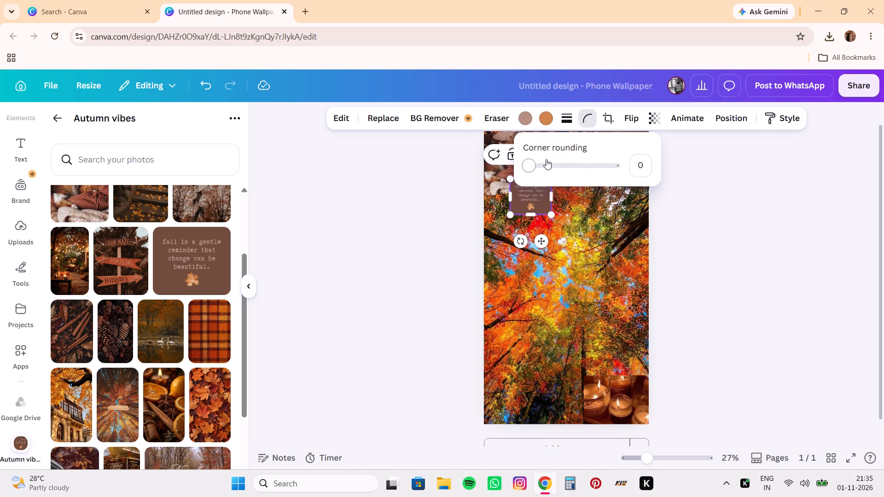
drag(536, 162, 538, 167)
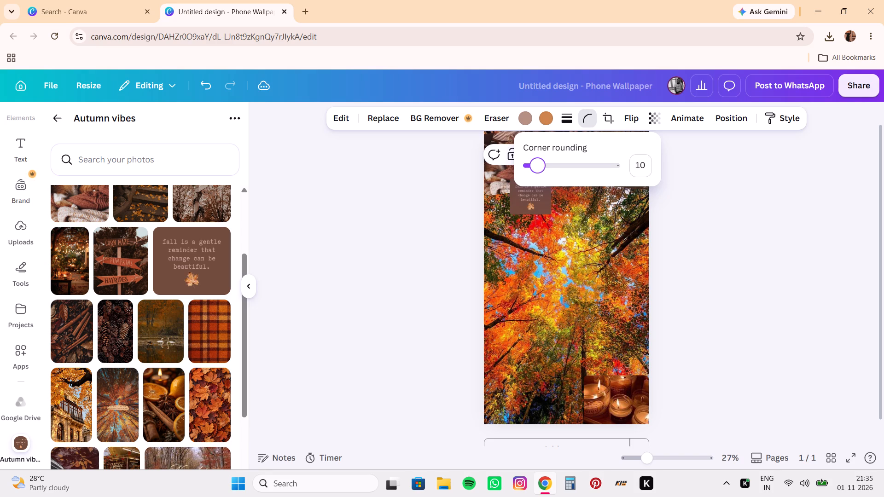
drag(538, 167, 543, 167)
click(457, 197)
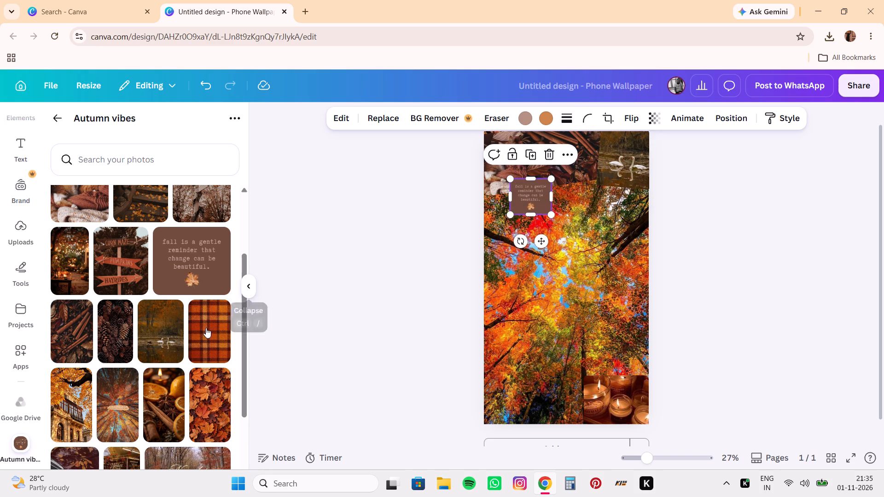
Add the orange plaid image, shrink it to a tiny patch, and place it over the quote image's lower-right edge.
click(198, 334)
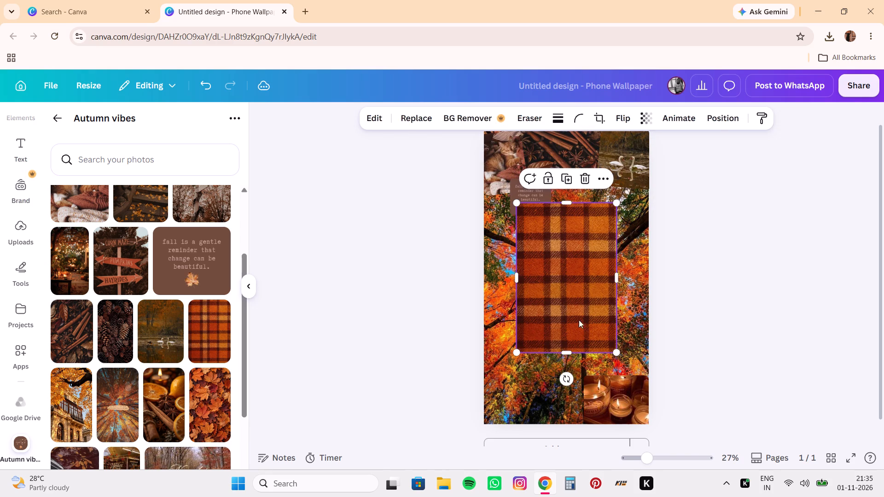
drag(617, 353, 551, 277)
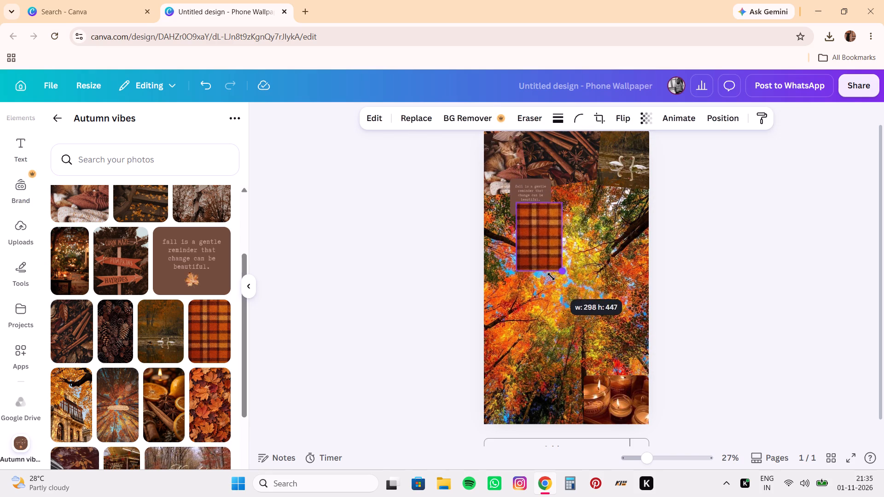
drag(551, 277, 514, 234)
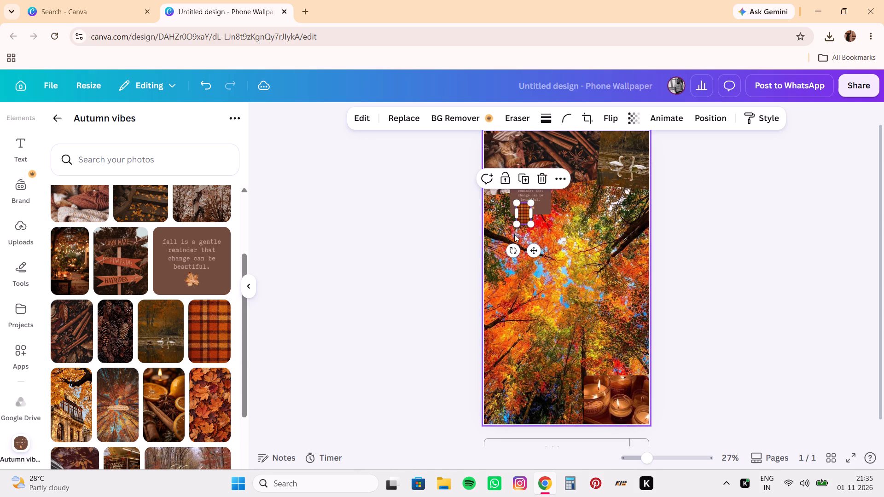
drag(523, 212, 548, 191)
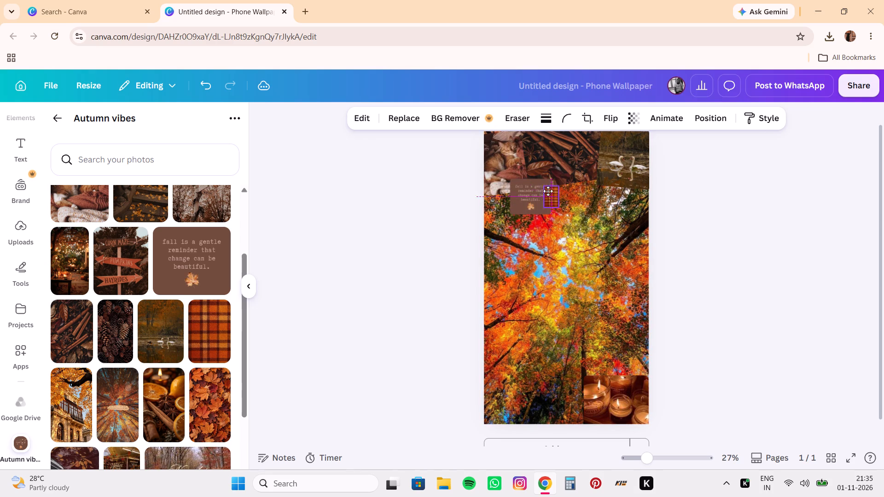
drag(548, 191, 557, 184)
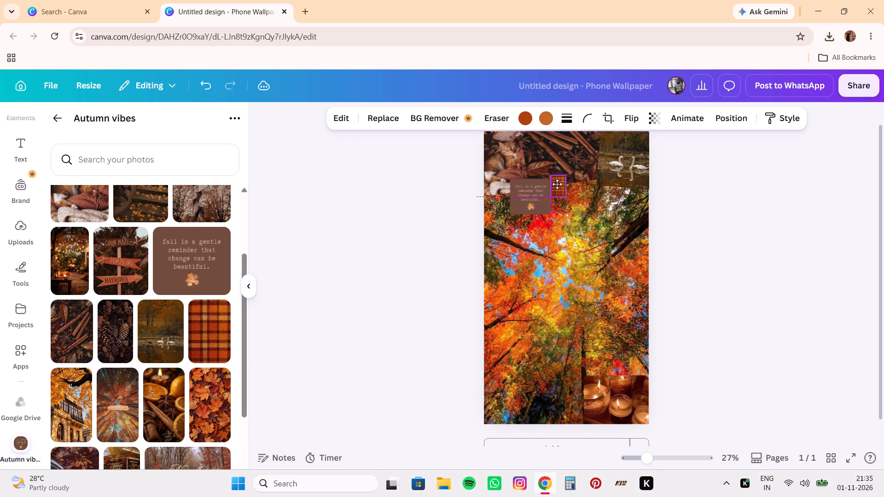
drag(557, 184, 552, 202)
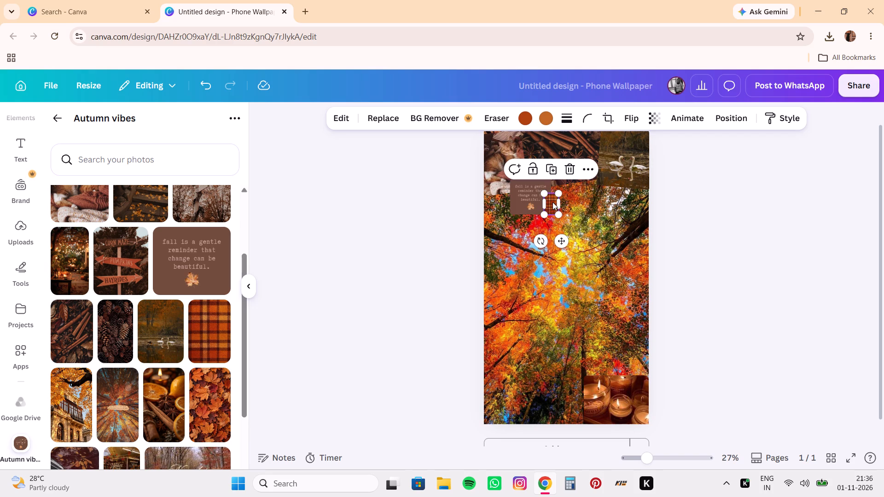
click(552, 202)
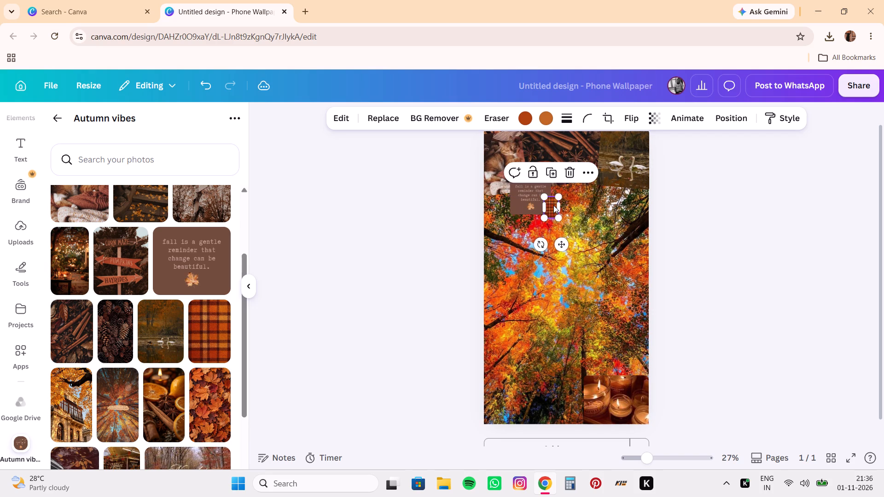
Move the small orange plaid patch to overlap the lower edges where the cinnamon sticks and swan lake images meet.
click(553, 205)
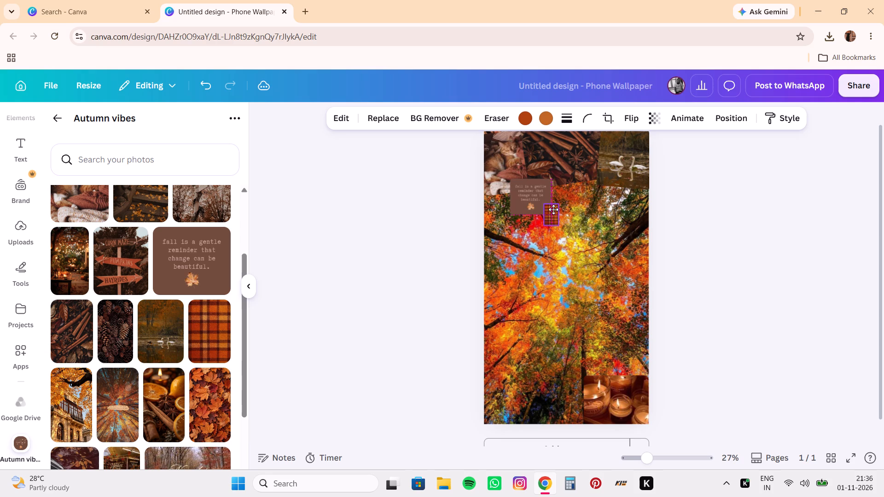
click(605, 221)
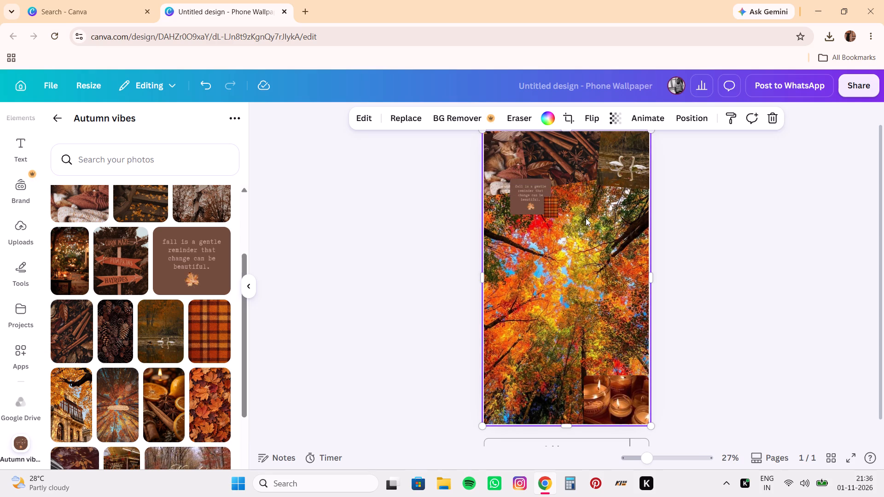
drag(553, 208, 595, 185)
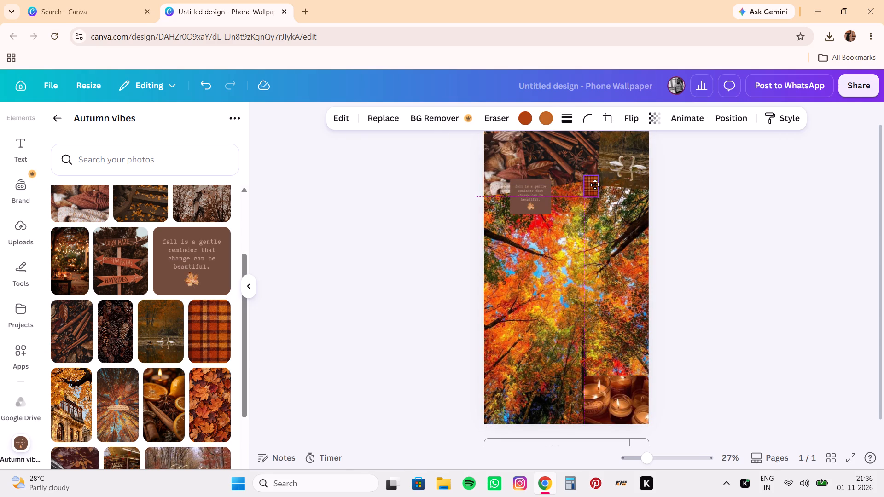
drag(595, 185, 597, 181)
click(563, 267)
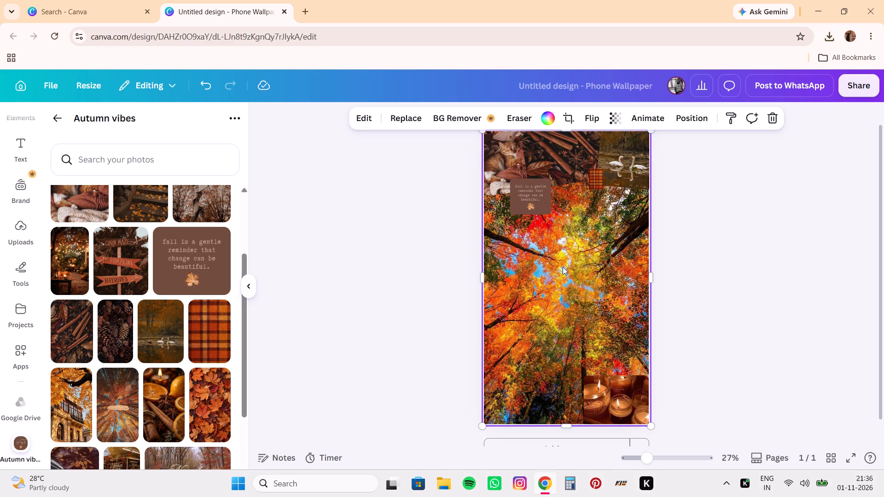
Add the orange maple leaves image, shrink it to a tiny patch, and place it near the page's top where the cat and cinnamon sticks images meet.
scroll(191, 389, down, 1)
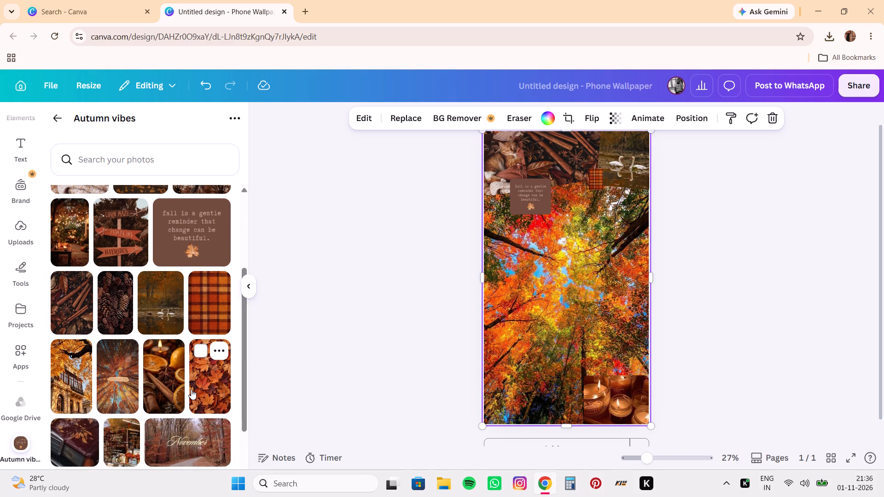
scroll(191, 389, down, 1)
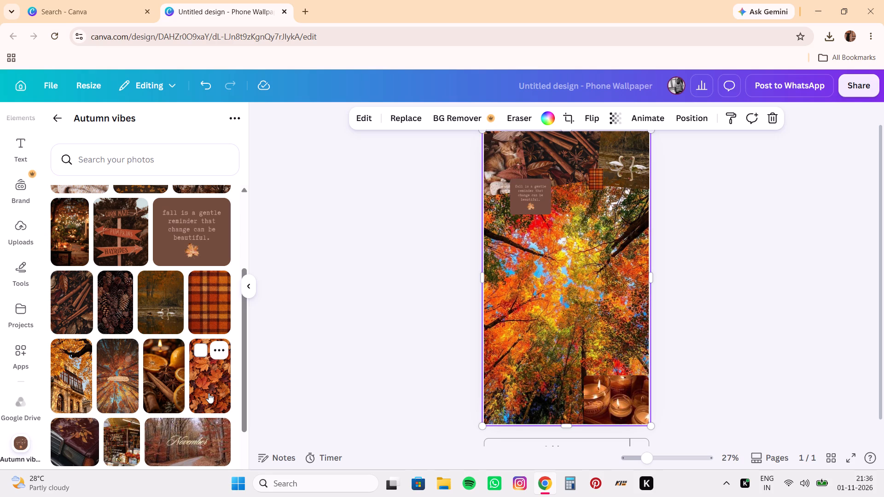
click(209, 393)
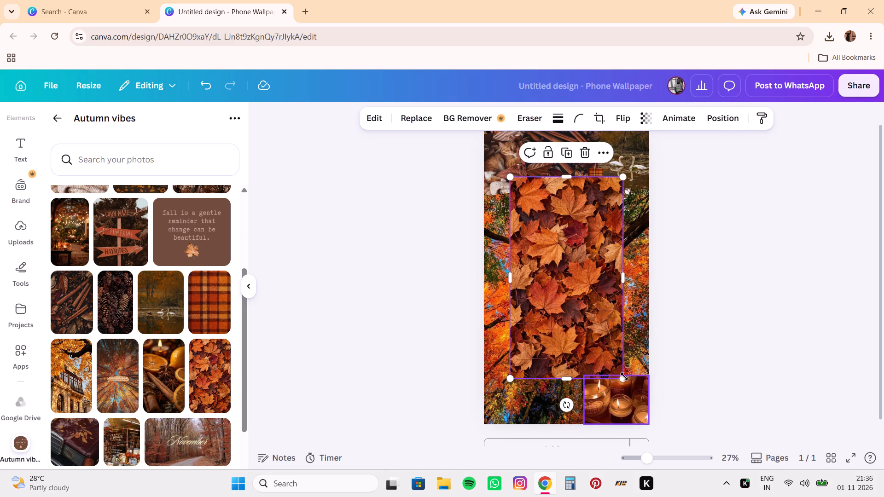
drag(622, 376, 520, 247)
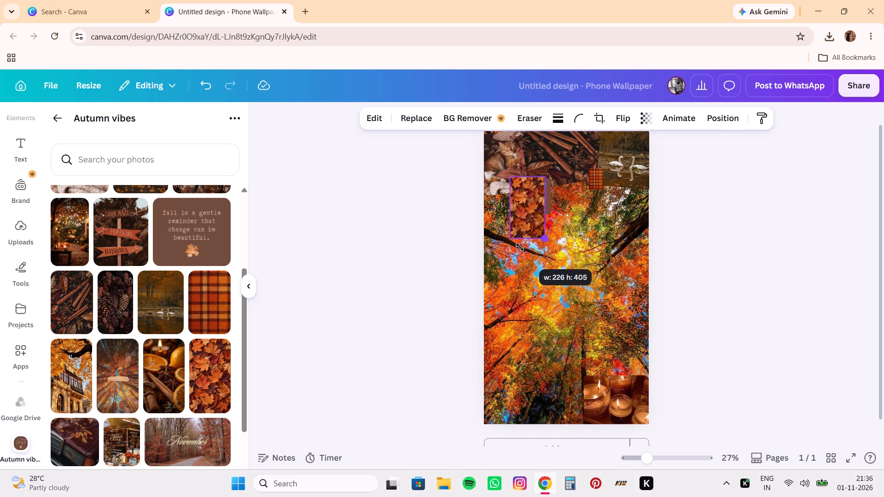
drag(520, 247, 505, 226)
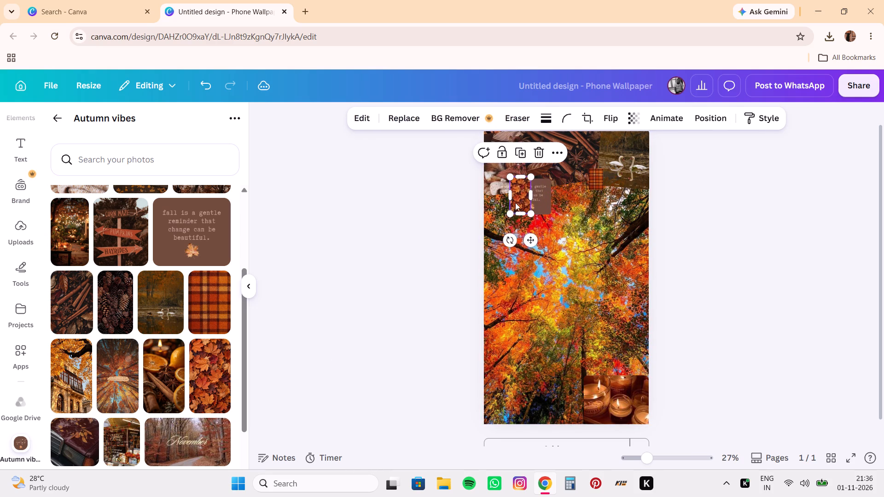
drag(519, 198, 576, 200)
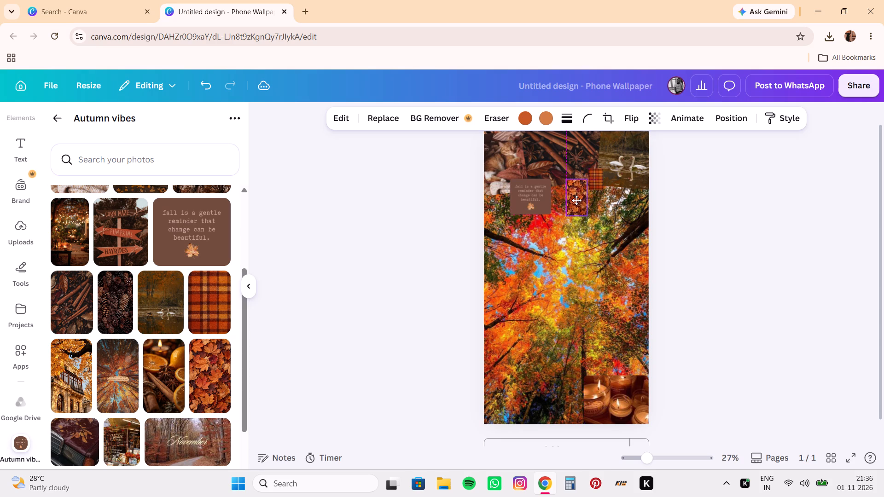
drag(576, 200, 577, 199)
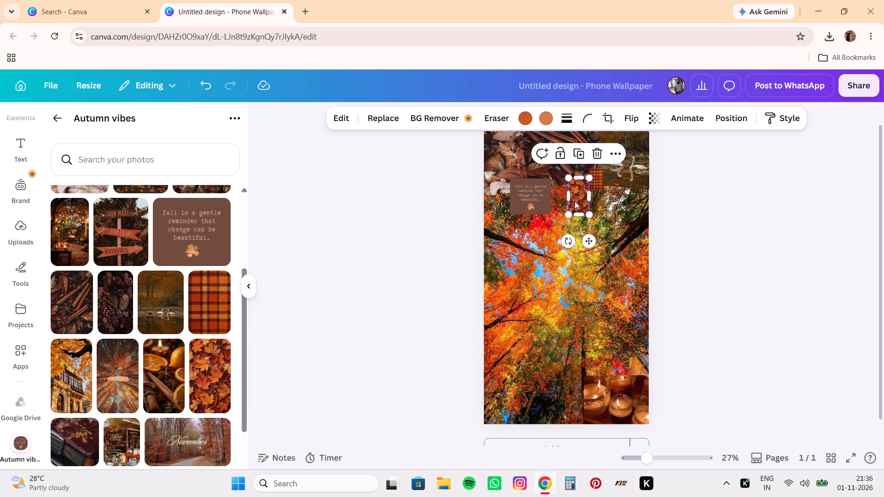
drag(575, 201, 580, 202)
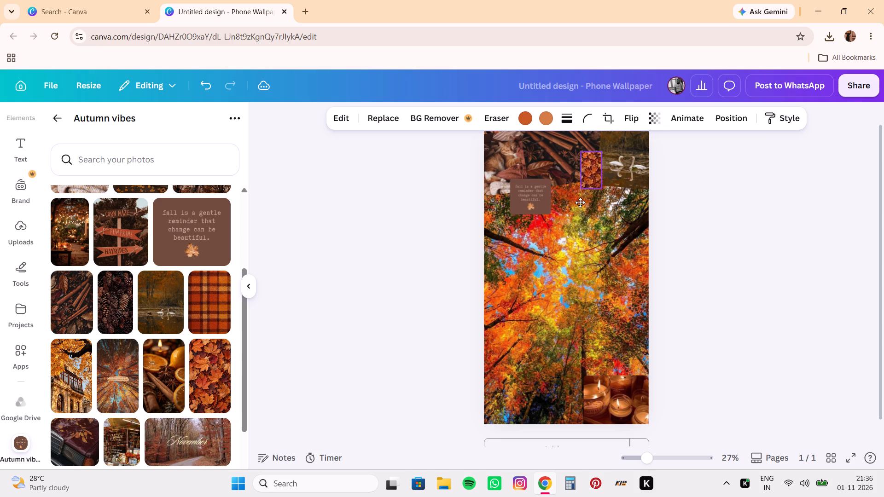
drag(580, 202, 562, 241)
drag(576, 254, 567, 246)
drag(561, 227, 519, 142)
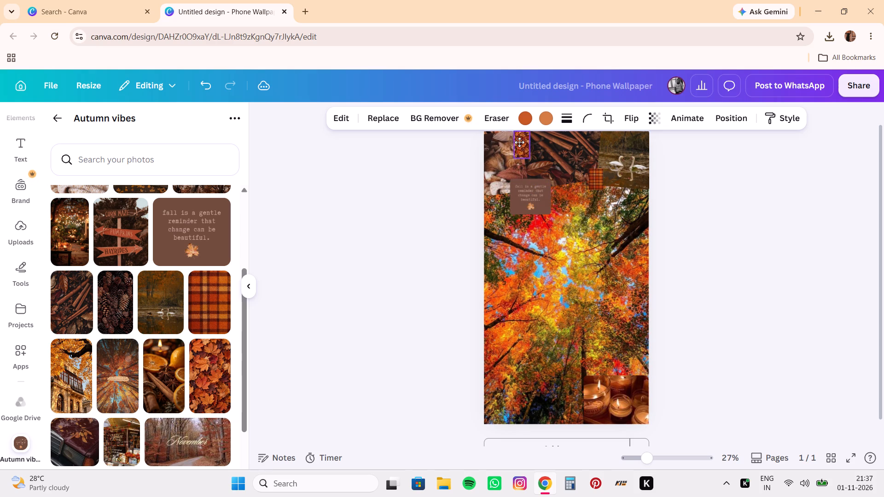
drag(519, 142, 525, 142)
click(470, 337)
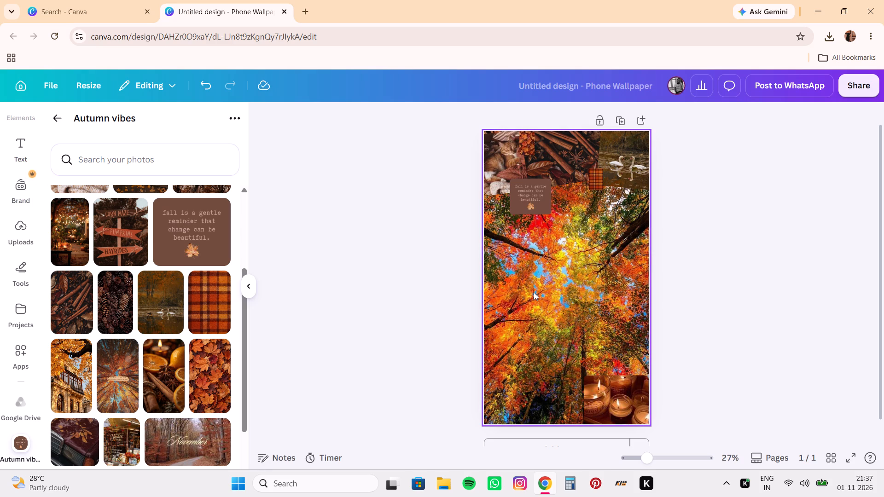
Add the leaf-covered vintage car image, shrink it, and place it in the page's bottom-left corner.
scroll(181, 353, down, 1)
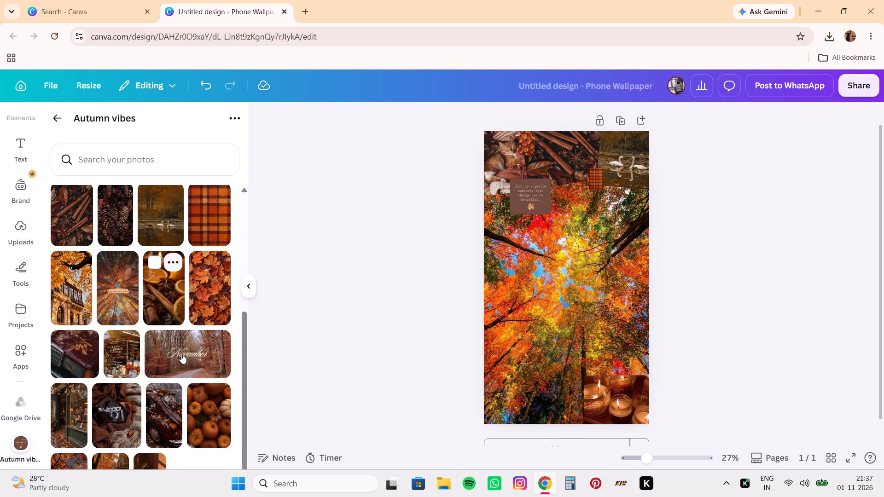
scroll(181, 353, down, 2)
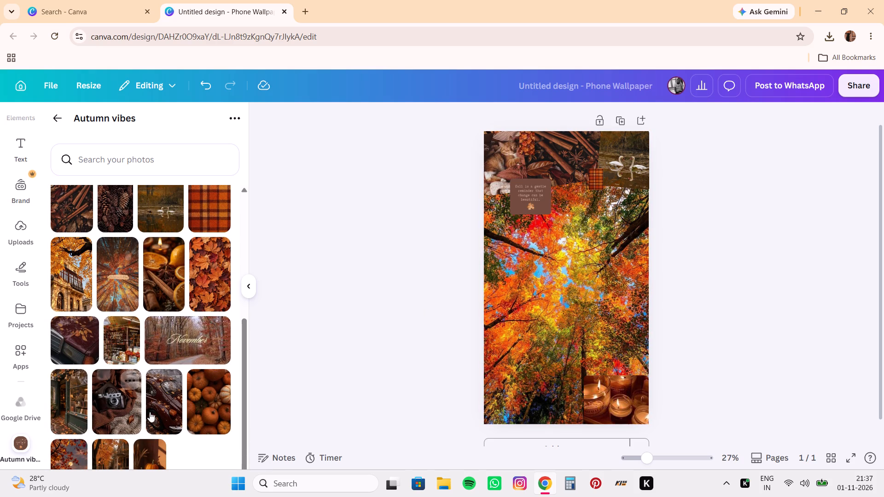
click(160, 413)
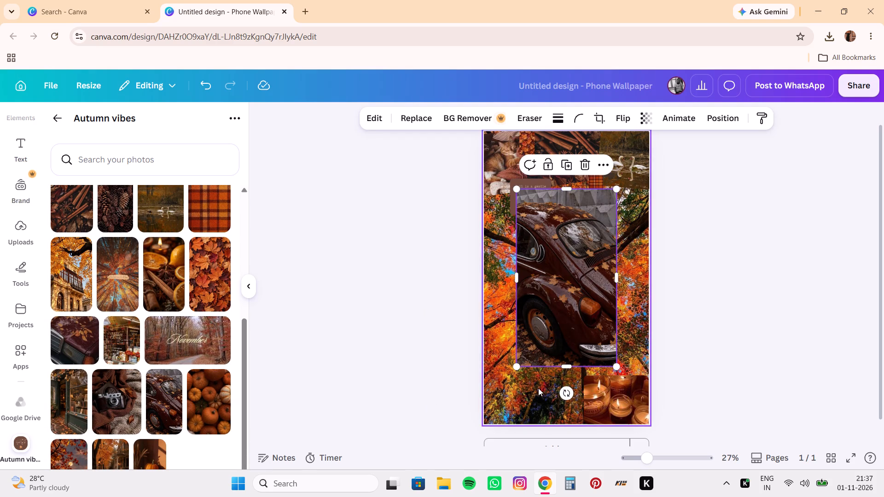
drag(614, 362, 577, 315)
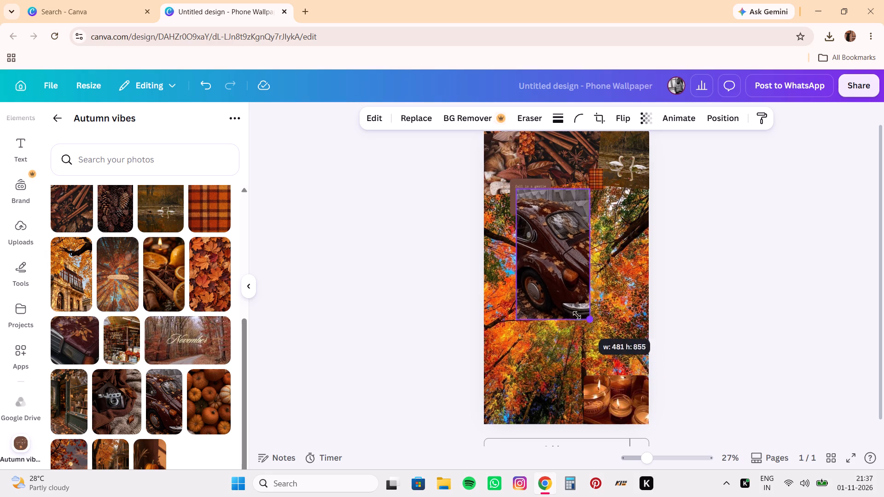
drag(577, 315, 543, 279)
drag(540, 225, 519, 354)
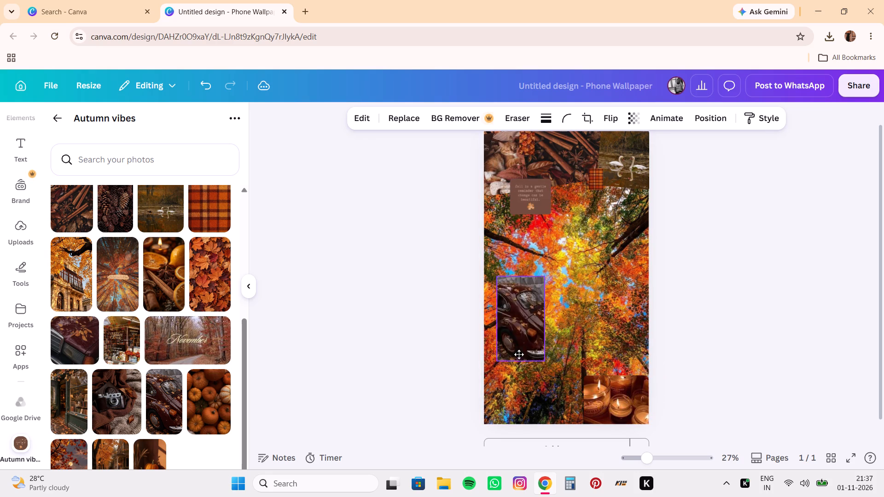
drag(519, 354, 504, 375)
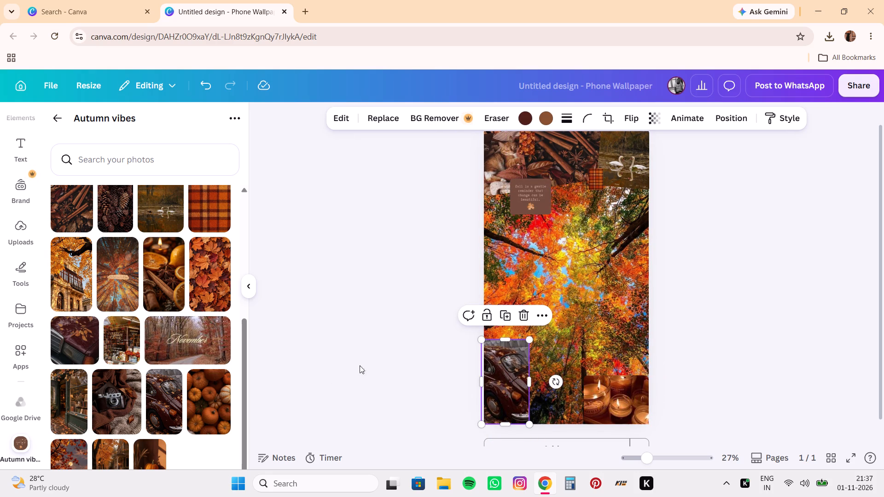
click(396, 388)
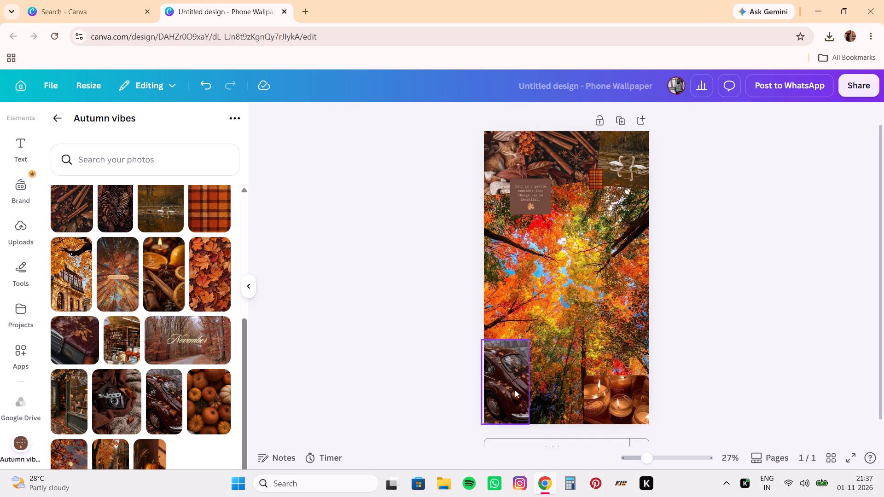
Add the bookshop storefront image, shrink it, and place it beside the car image along the page's bottom edge.
scroll(204, 429, down, 1)
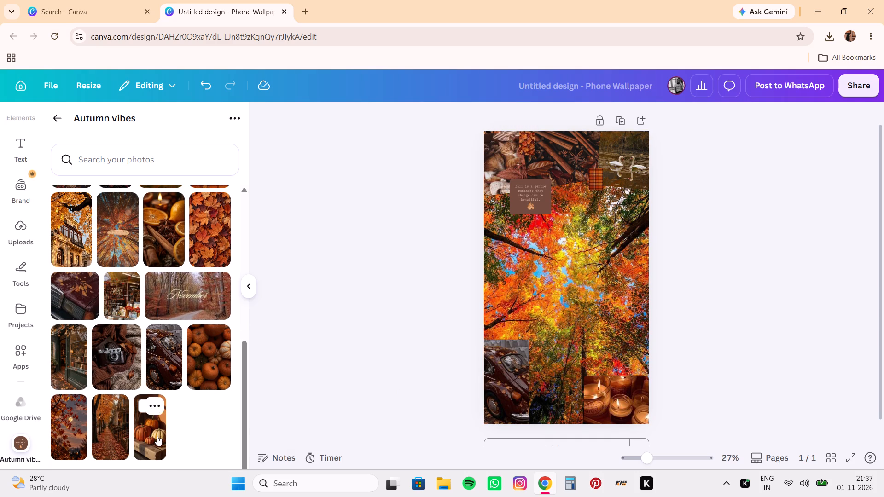
scroll(193, 340, up, 1)
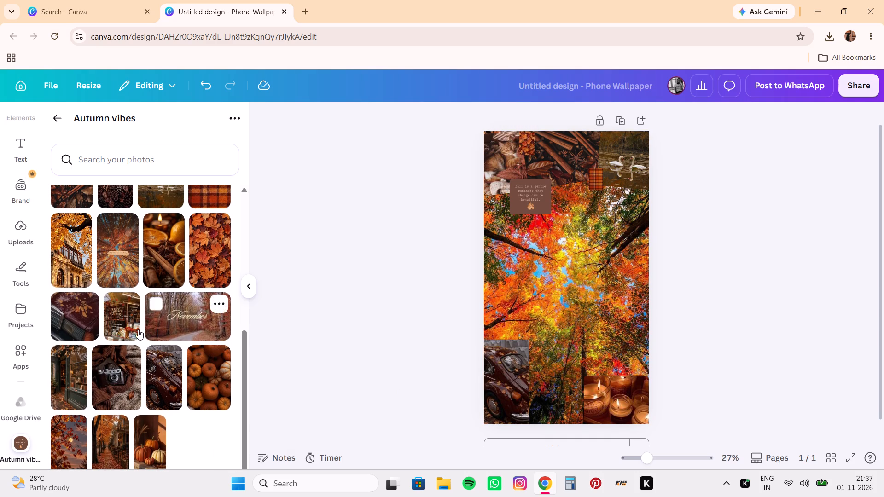
click(129, 324)
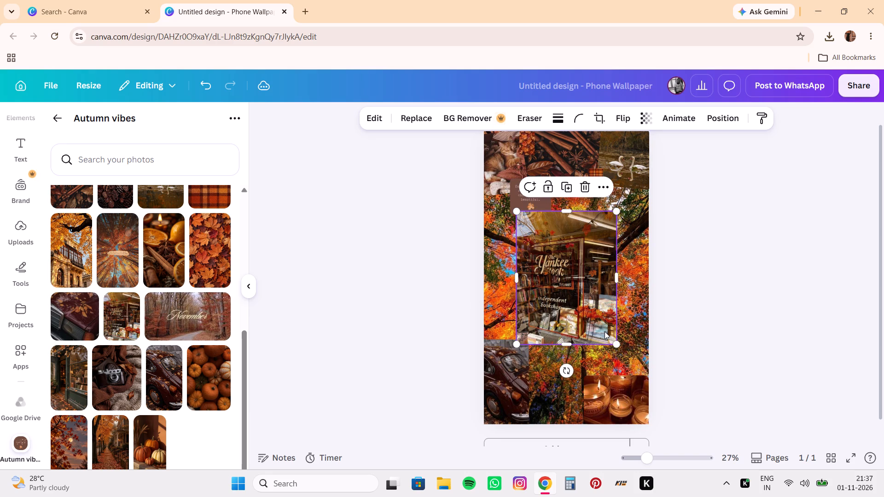
drag(618, 342, 561, 283)
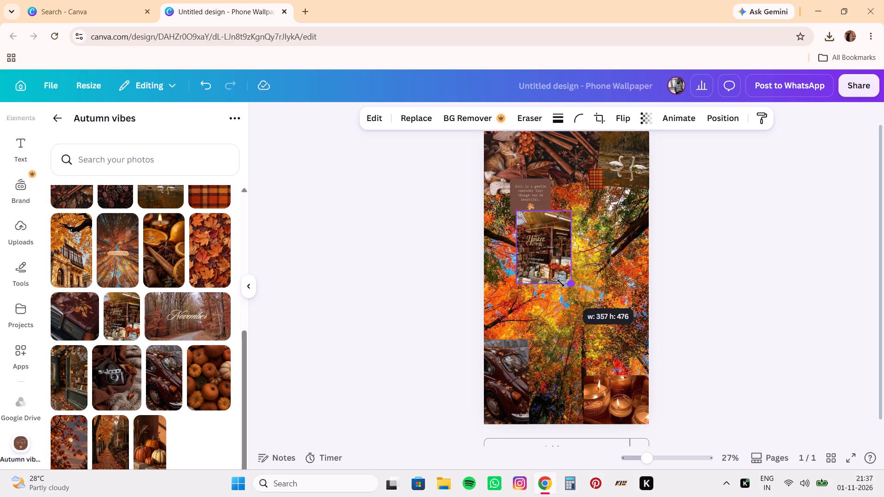
drag(561, 283, 542, 266)
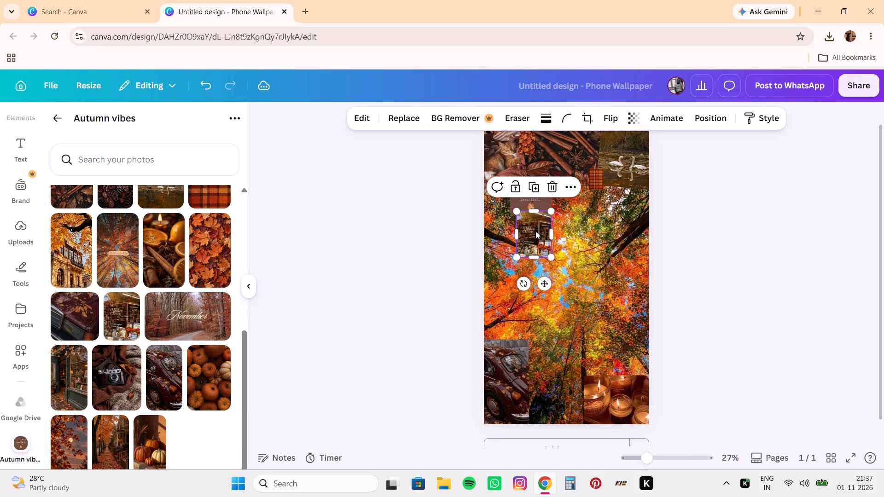
drag(535, 229, 541, 389)
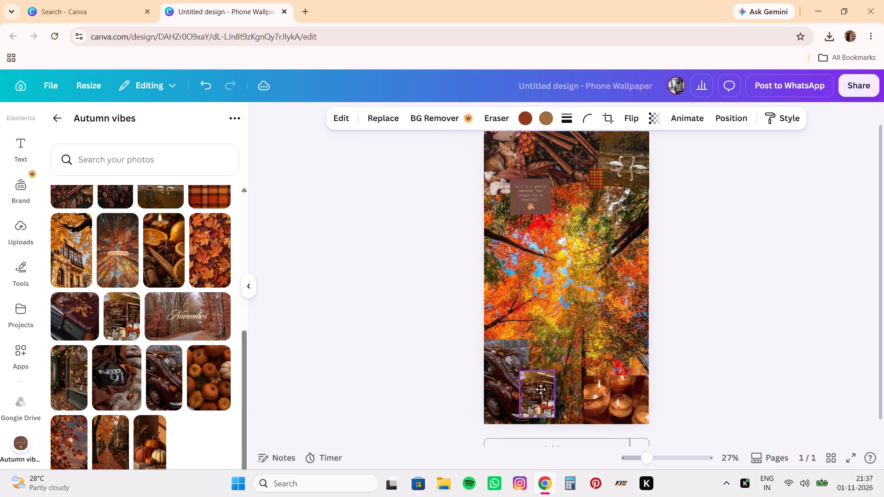
drag(541, 389, 546, 394)
Trim the top of the car image slightly, scale it down, and fit it back into the page's bottom-left corner.
click(502, 377)
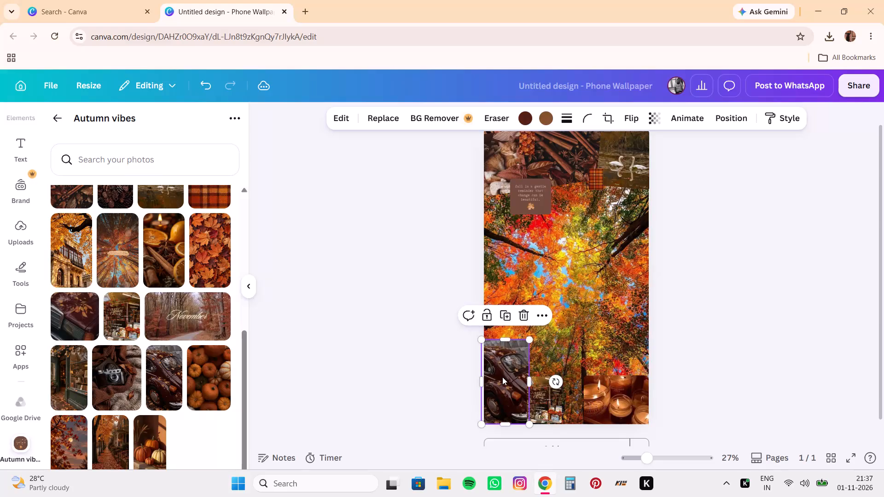
drag(505, 337, 506, 344)
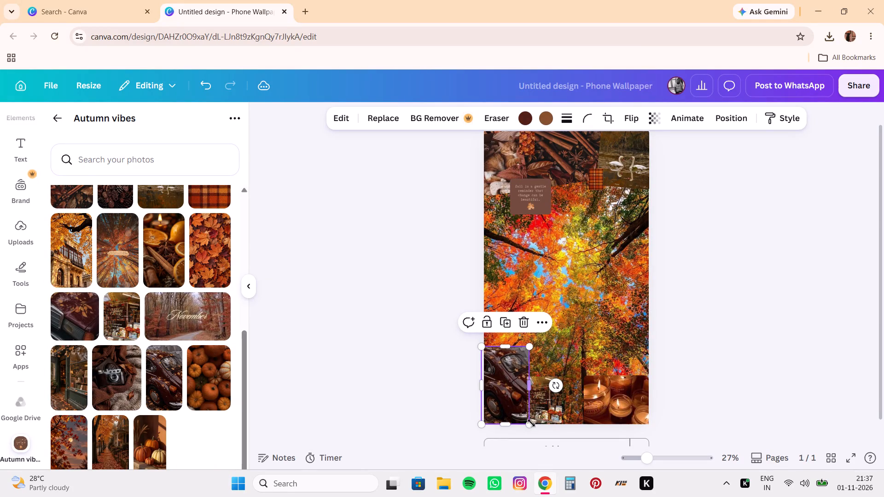
drag(531, 427, 524, 416)
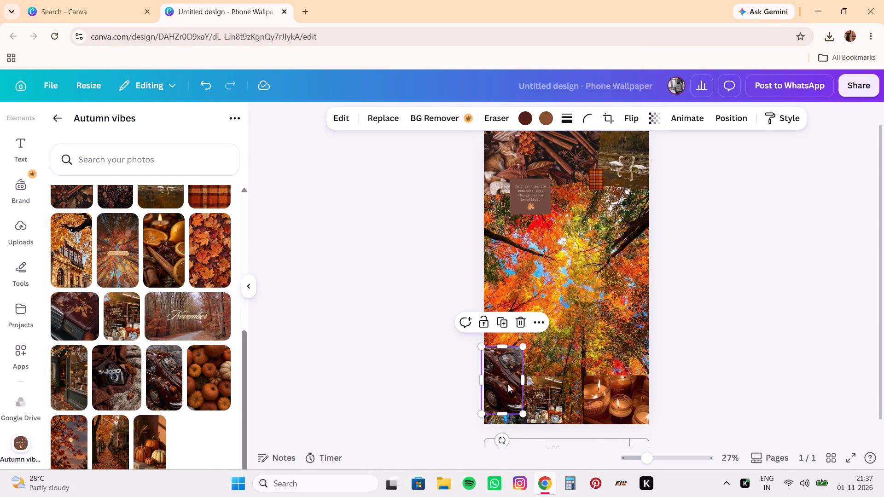
drag(508, 384, 509, 397)
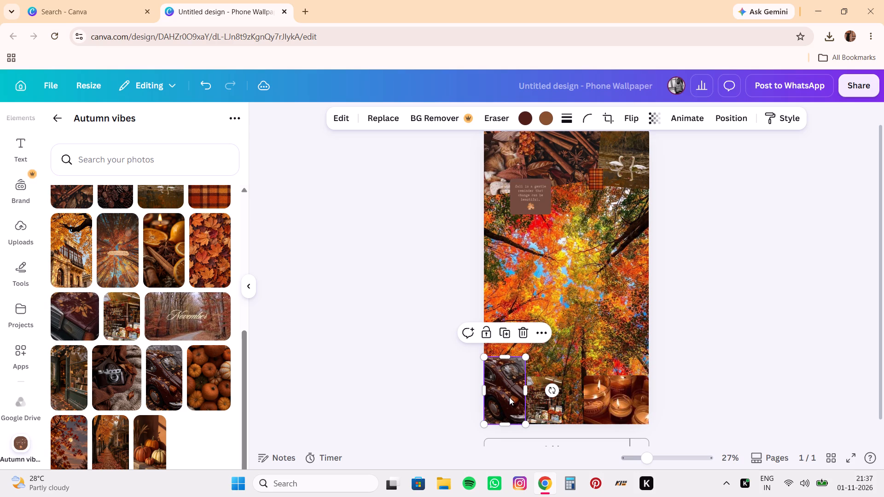
Enlarge the bookshop image slightly, tilt it a little clockwise, and lower it so its base runs past the page's bottom edge.
click(544, 407)
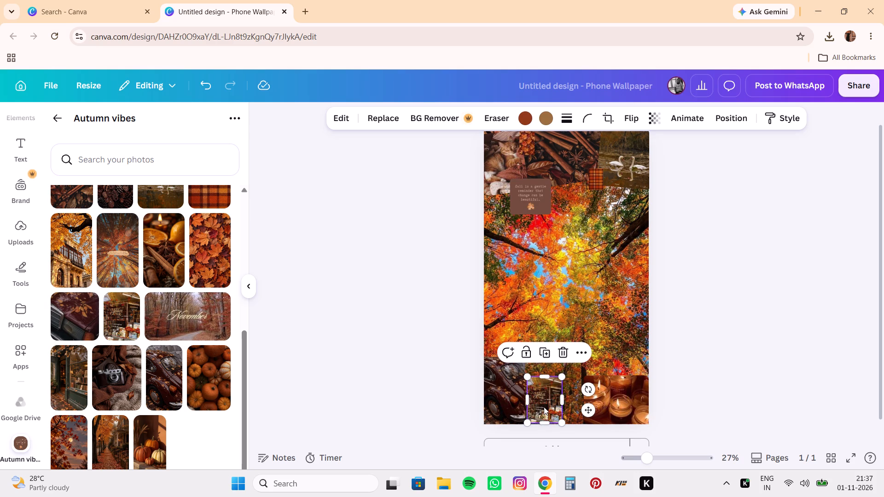
click(544, 407)
click(555, 395)
drag(564, 376, 564, 372)
drag(564, 372, 575, 369)
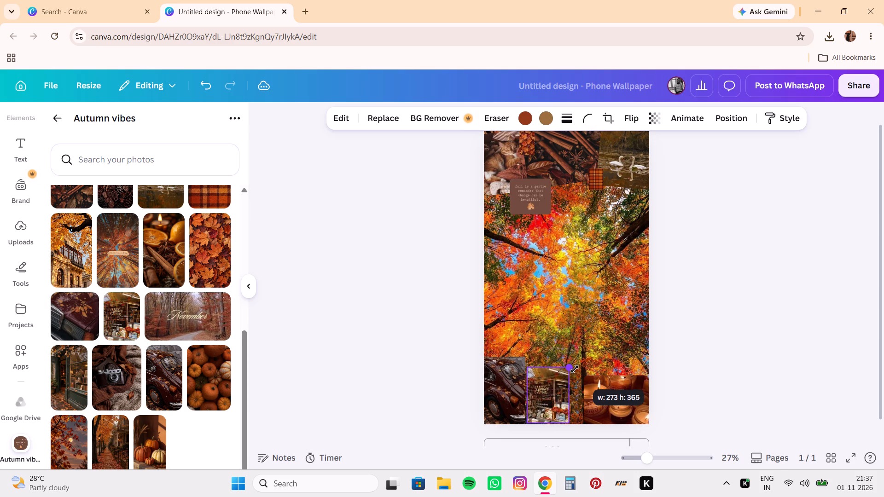
drag(575, 369, 574, 365)
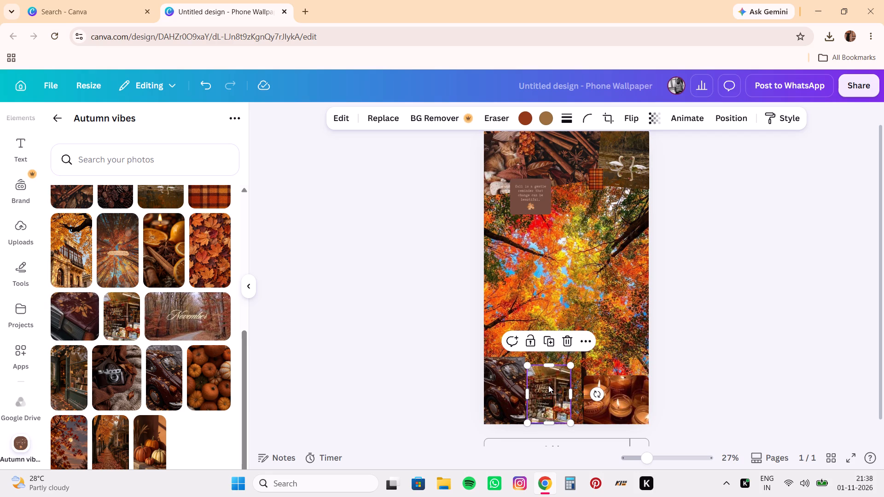
drag(572, 362, 577, 364)
drag(599, 392, 603, 400)
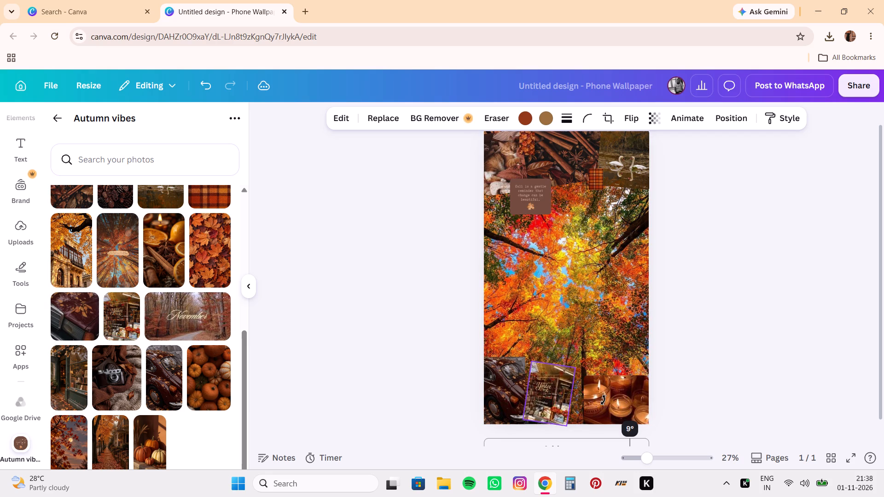
drag(603, 400, 603, 399)
drag(551, 389, 549, 399)
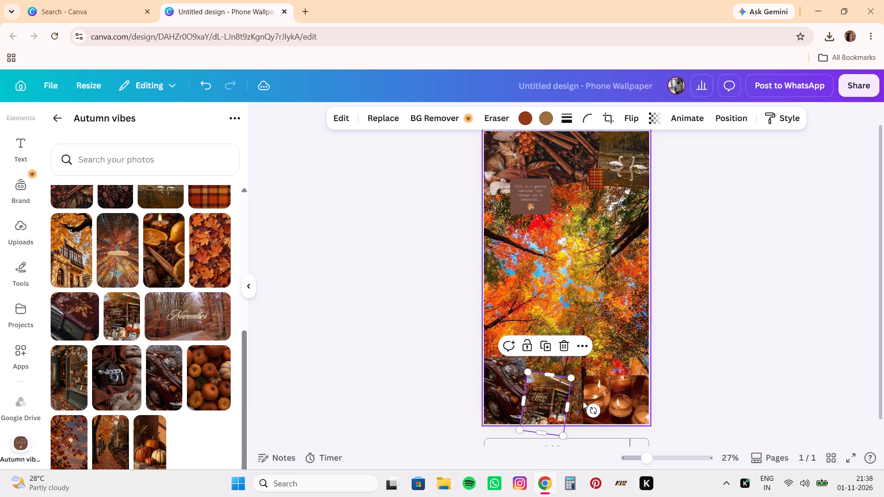
double_click(594, 407)
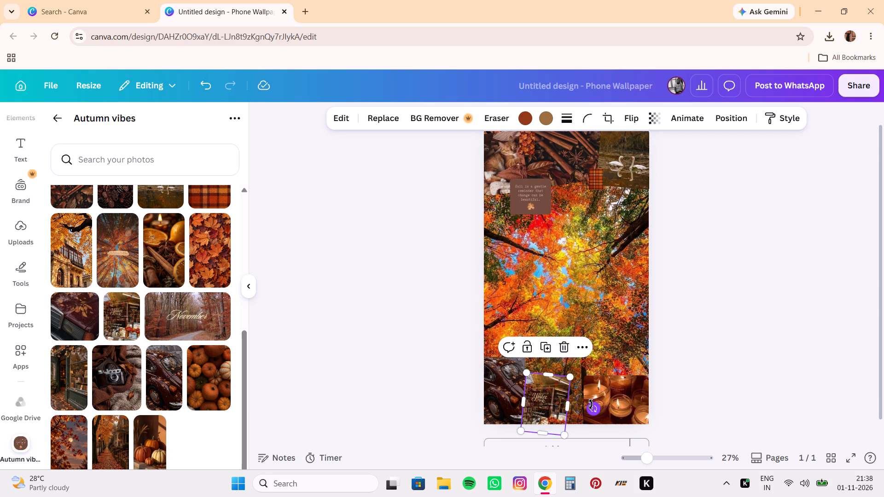
Tilt the candles image slightly counterclockwise and shift it further into the page's bottom-right corner.
click(621, 402)
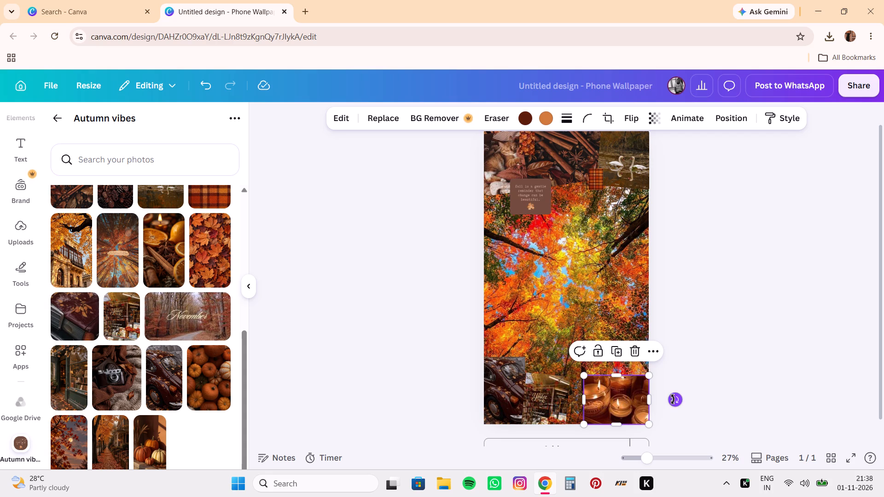
drag(673, 399, 671, 392)
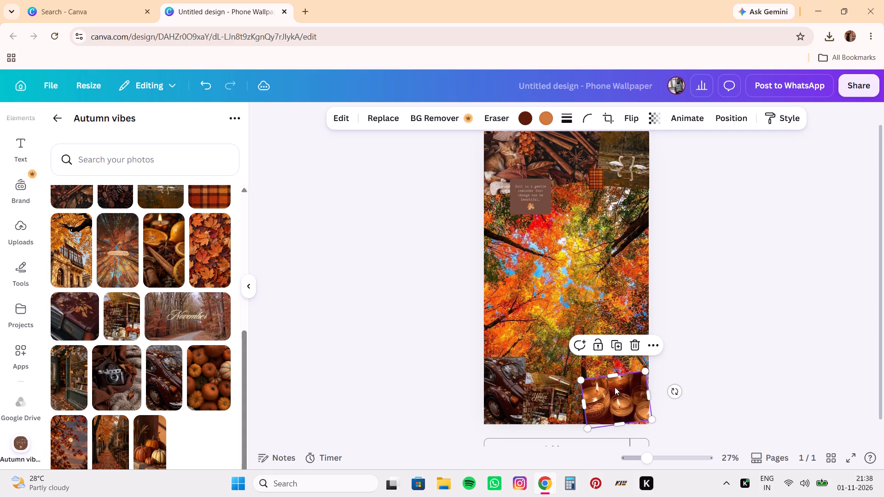
drag(615, 387, 623, 392)
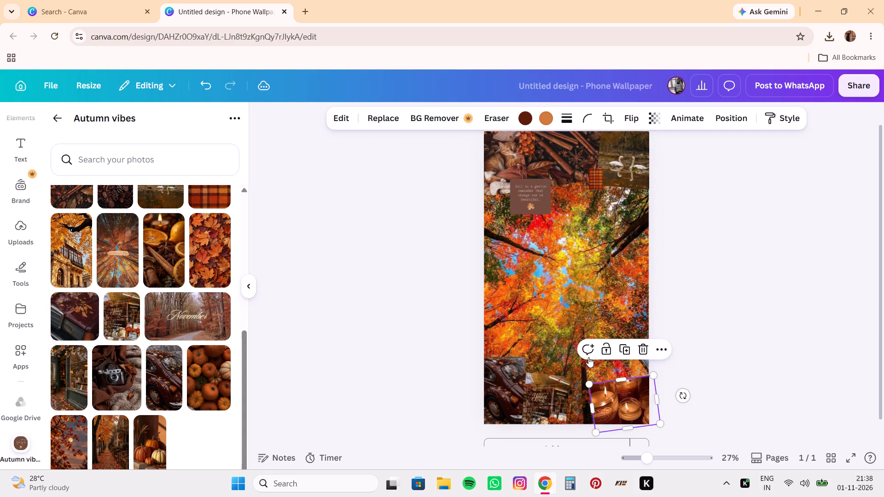
drag(584, 356, 512, 365)
Tilt the car image slightly clockwise and move it down so it runs past the page's bottom-left corner.
click(512, 365)
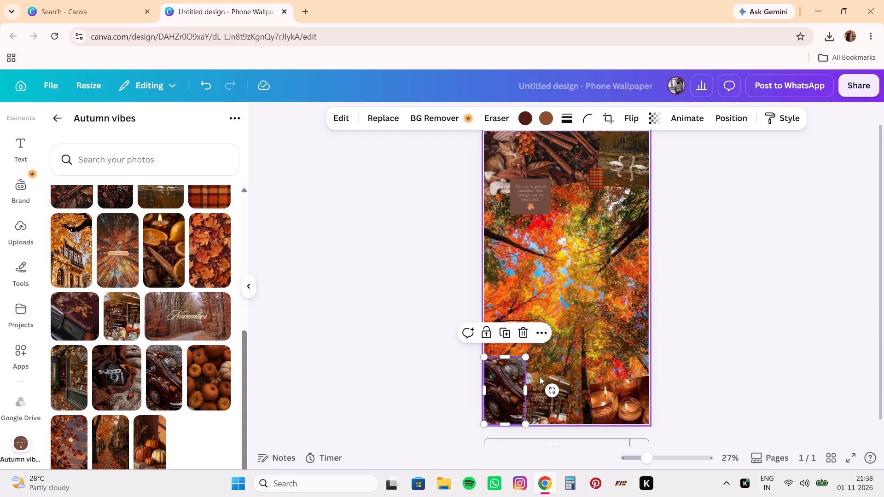
drag(554, 390, 551, 382)
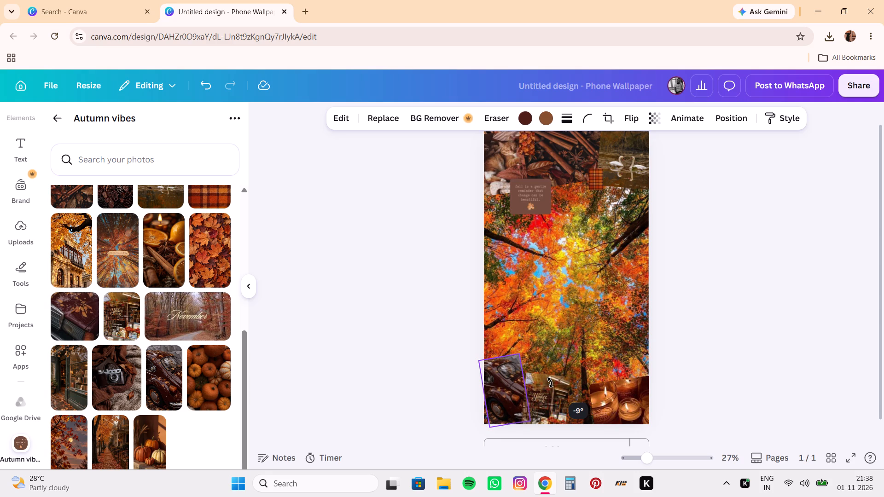
drag(551, 382, 559, 397)
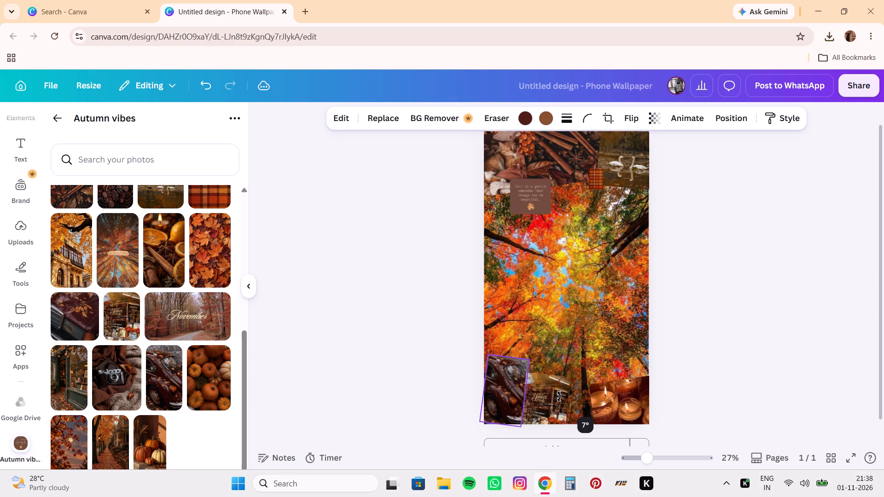
drag(559, 397, 559, 398)
click(504, 389)
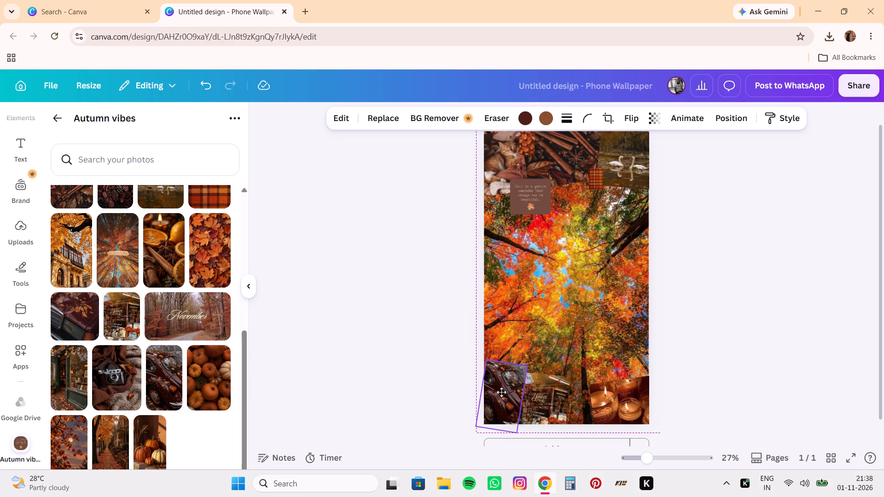
click(543, 340)
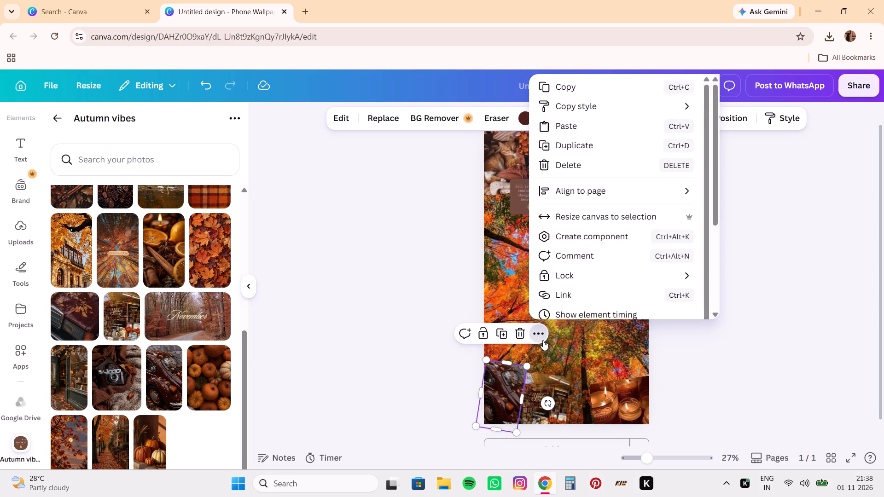
click(576, 359)
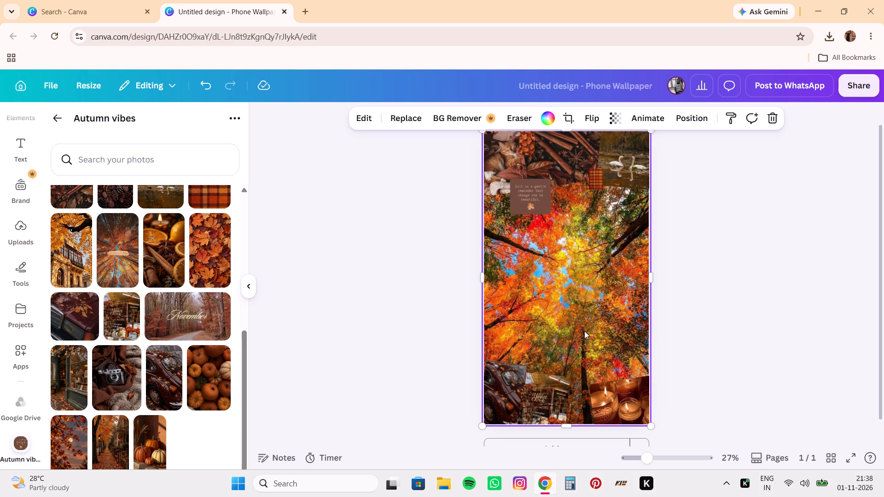
Nudge the tilted car image further past the page's left edge so it fully covers the bottom-left corner.
drag(647, 461, 647, 461)
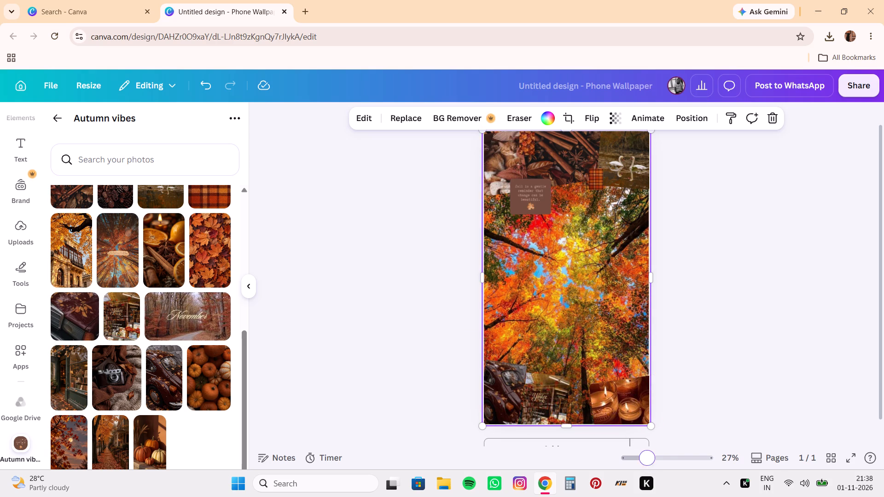
drag(647, 461, 663, 458)
drag(568, 300, 576, 350)
scroll(576, 350, up, 1)
scroll(576, 350, down, 1)
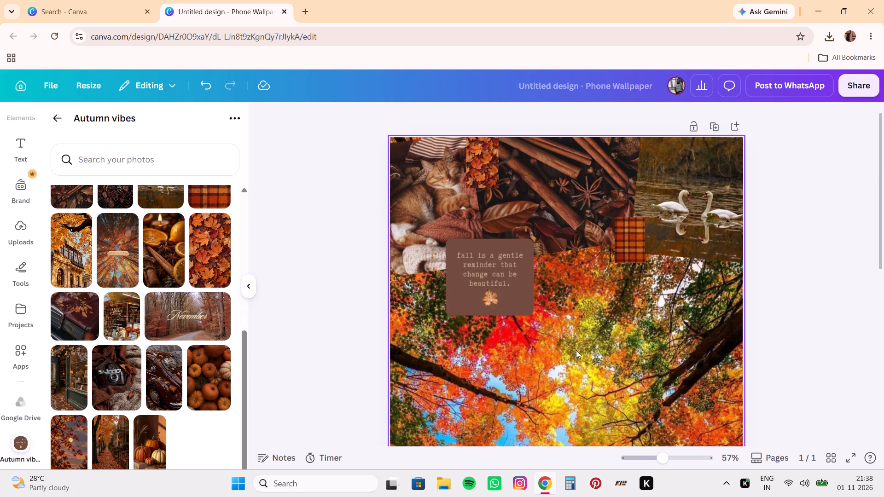
scroll(576, 350, down, 4)
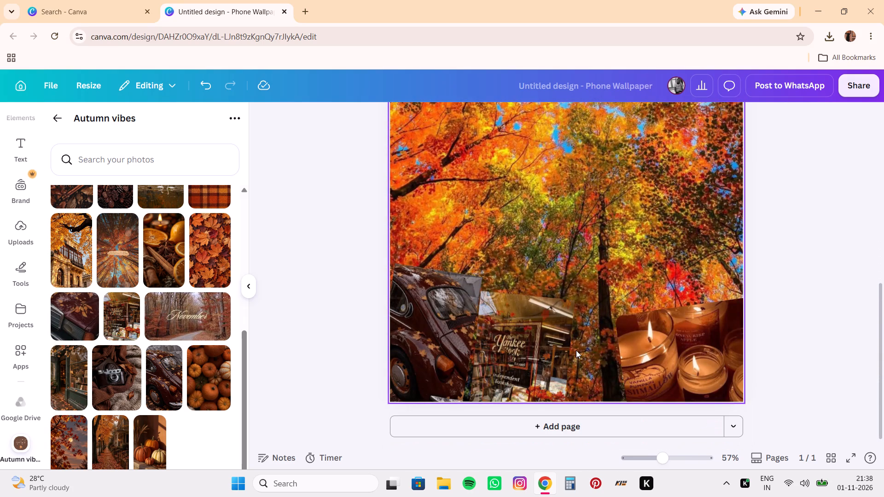
drag(440, 316, 435, 316)
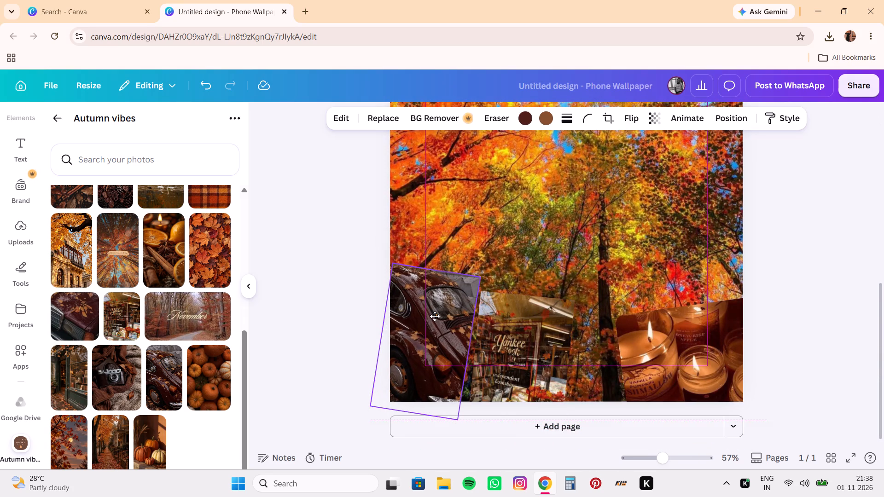
drag(435, 316, 435, 318)
drag(435, 318, 432, 318)
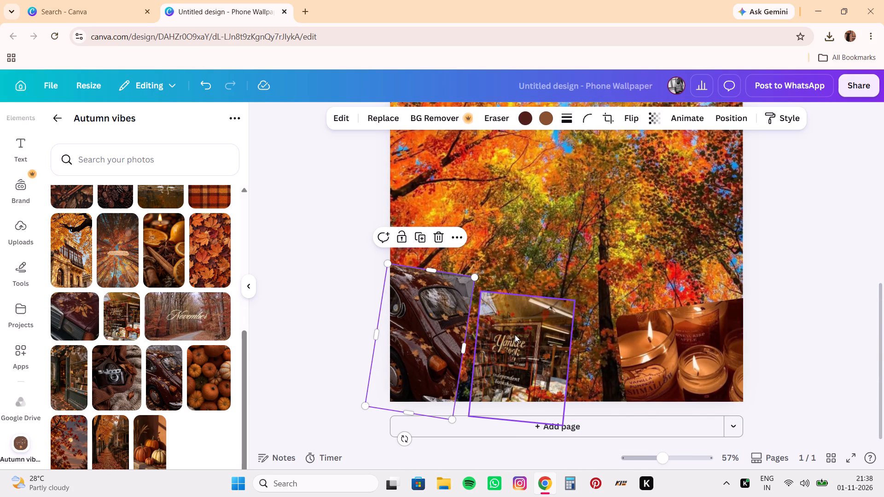
Move the bookshop image left so it overlaps the car image's edge.
drag(515, 335, 499, 336)
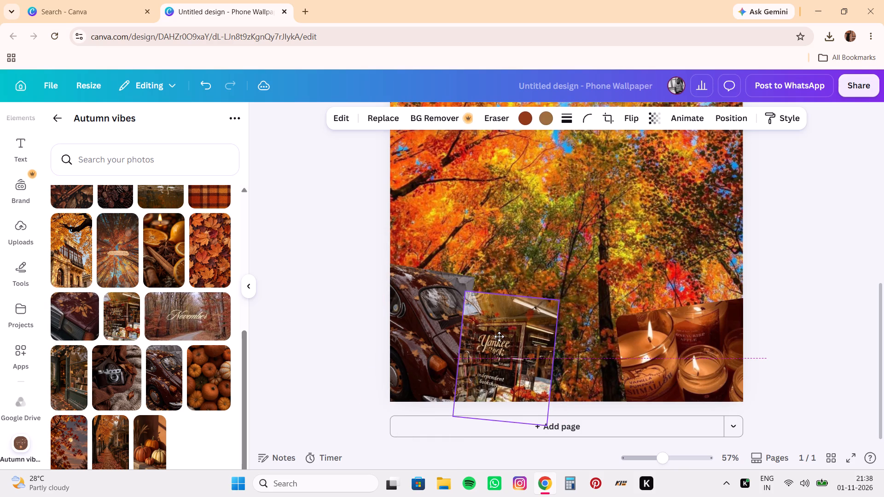
drag(499, 336, 500, 337)
Add the vintage camera on knitted blankets image, shrink it to about half size, and move it lower on the canopy background.
scroll(158, 335, down, 1)
click(121, 360)
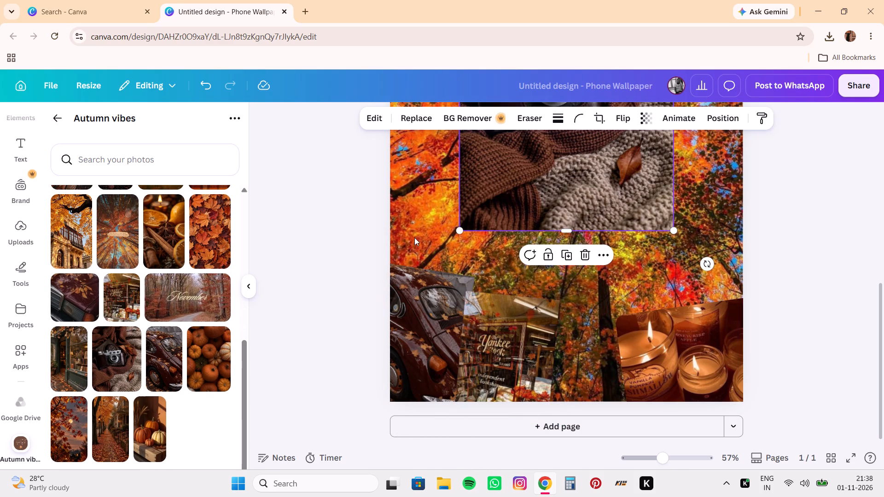
scroll(606, 168, up, 2)
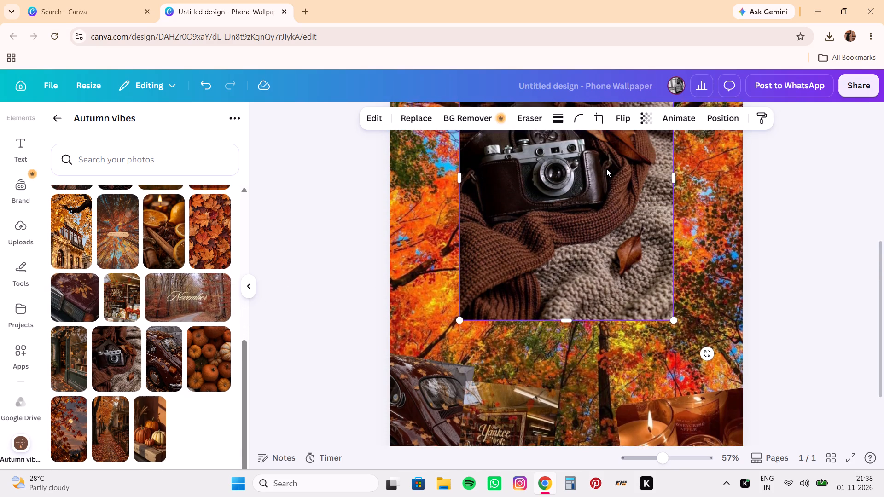
scroll(606, 168, up, 1)
drag(675, 357, 546, 230)
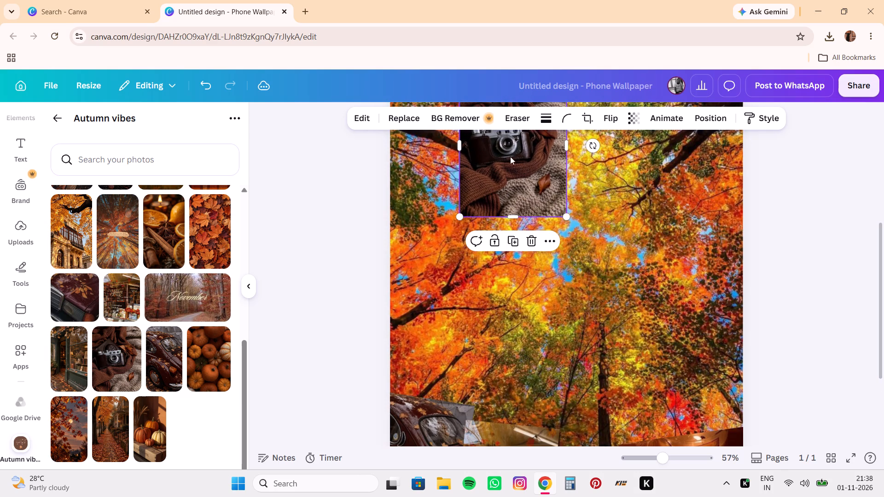
drag(524, 175, 564, 312)
drag(668, 324, 663, 261)
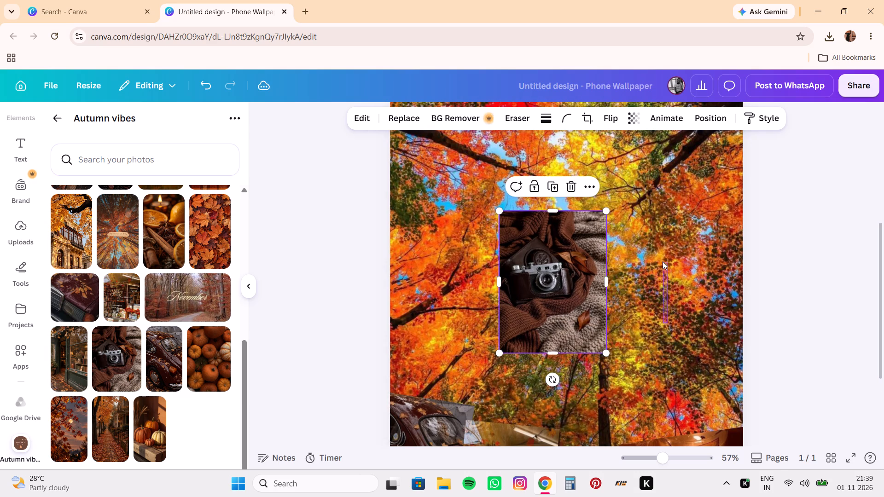
drag(663, 261, 662, 261)
Shrink the camera image further and fit it between the bookshop and candles images along the page's bottom edge, slightly overlapping the bookshop.
scroll(662, 261, down, 4)
drag(565, 180, 583, 254)
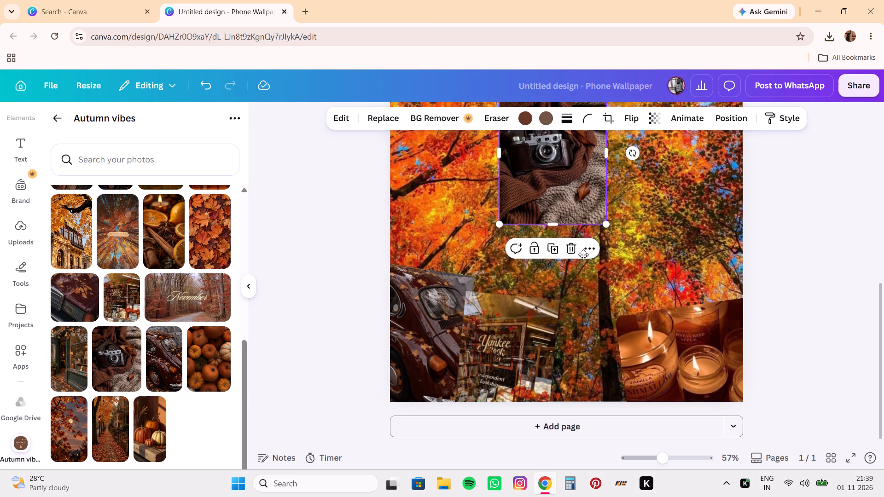
drag(583, 254, 587, 276)
drag(630, 321, 612, 295)
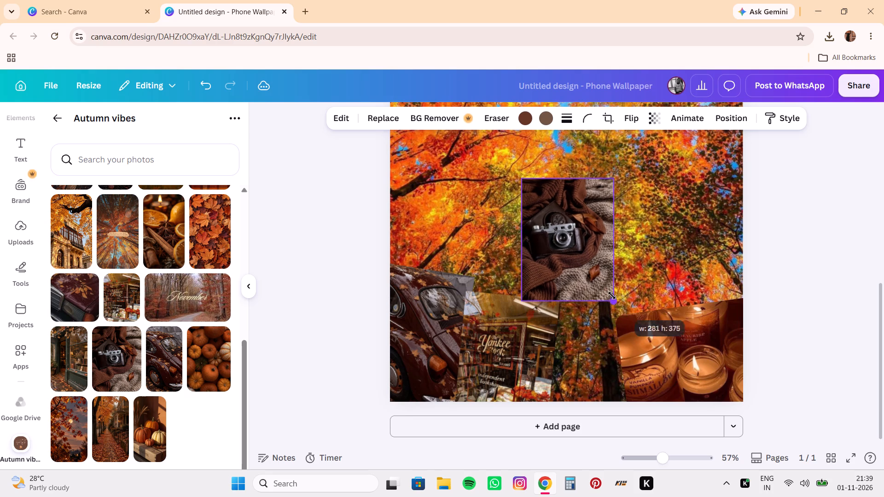
drag(612, 295, 598, 281)
drag(558, 202, 591, 317)
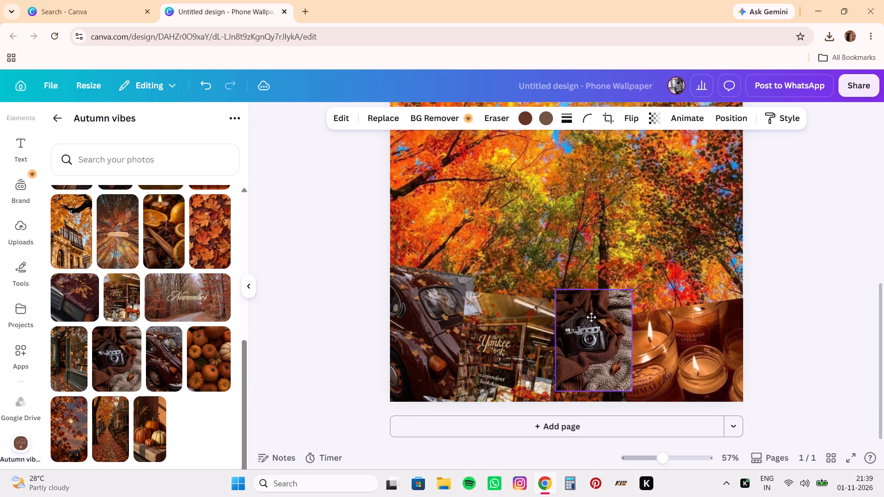
drag(591, 317, 590, 334)
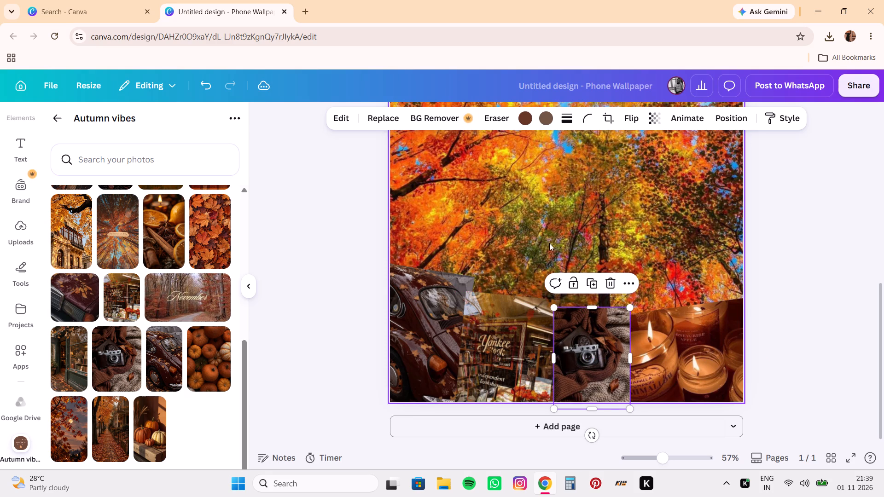
click(516, 223)
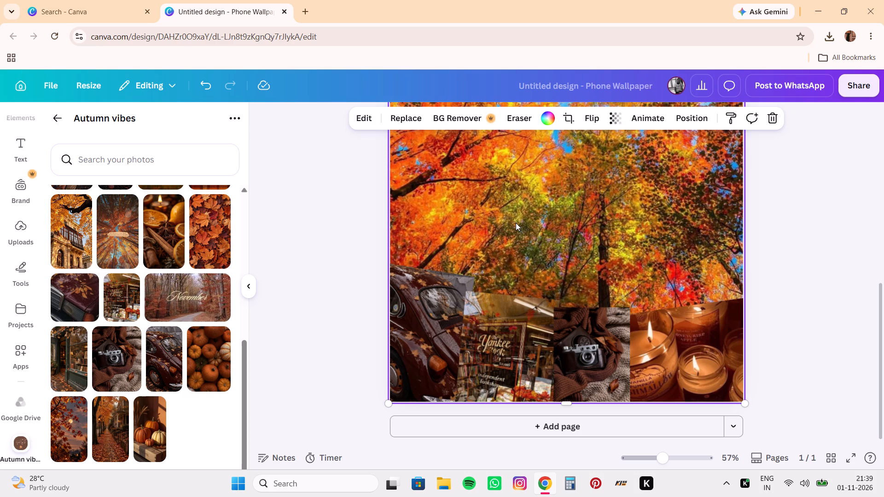
drag(622, 377, 613, 376)
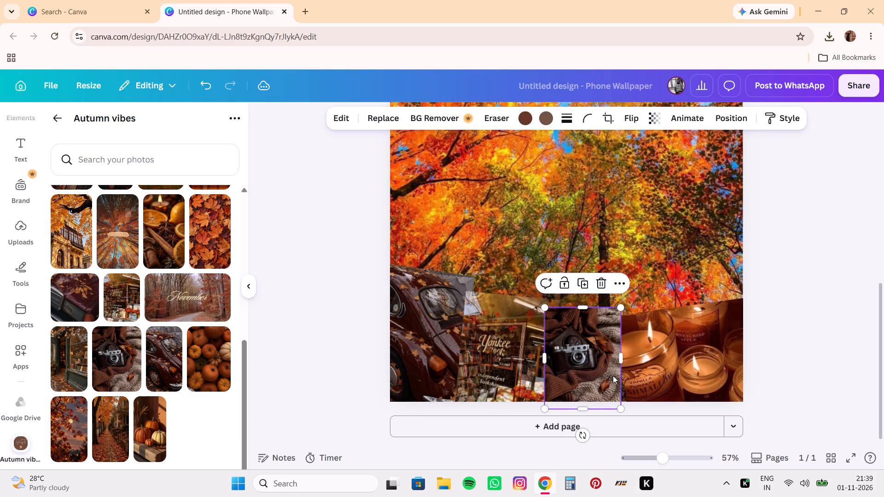
Set the corner rounding of the vintage camera image to 36.
click(587, 121)
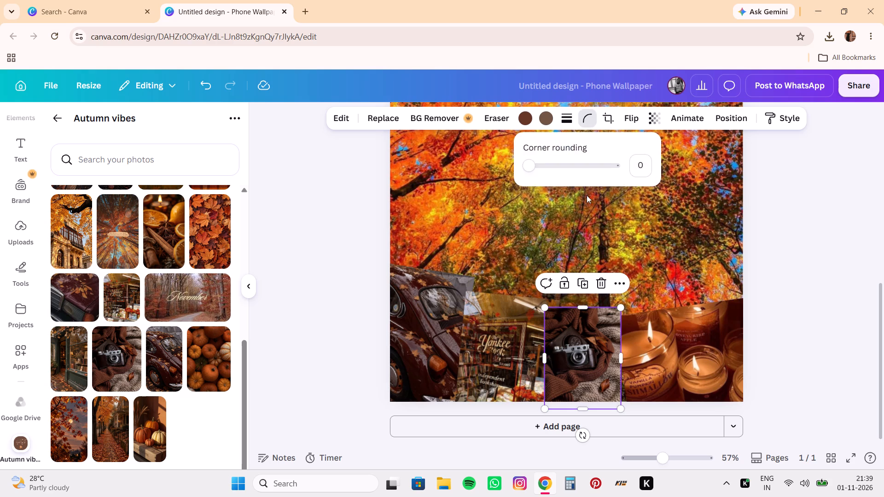
drag(532, 165, 559, 171)
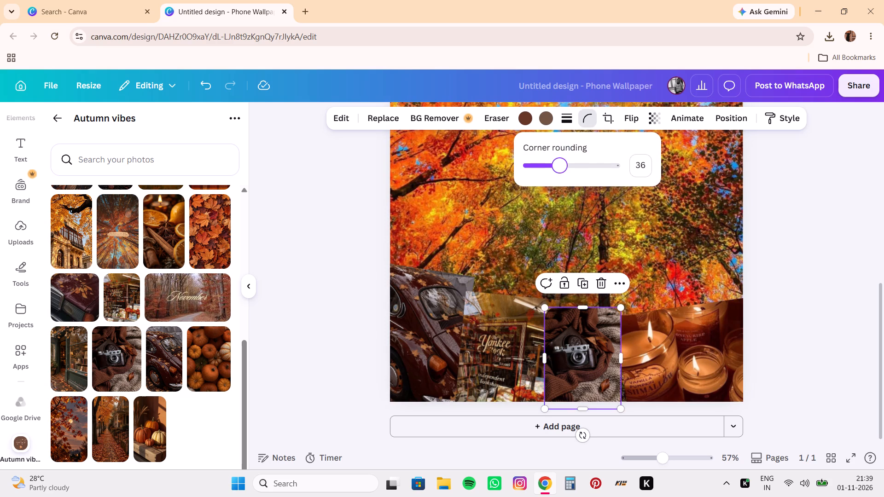
click(672, 373)
click(586, 112)
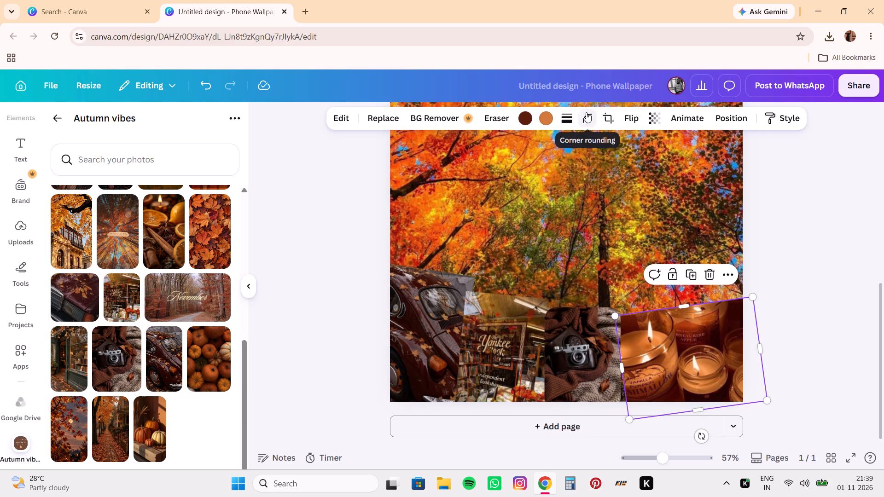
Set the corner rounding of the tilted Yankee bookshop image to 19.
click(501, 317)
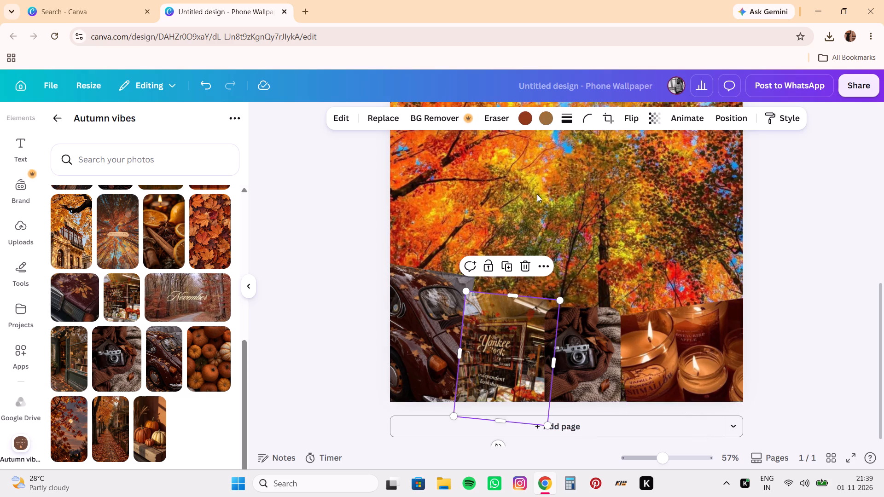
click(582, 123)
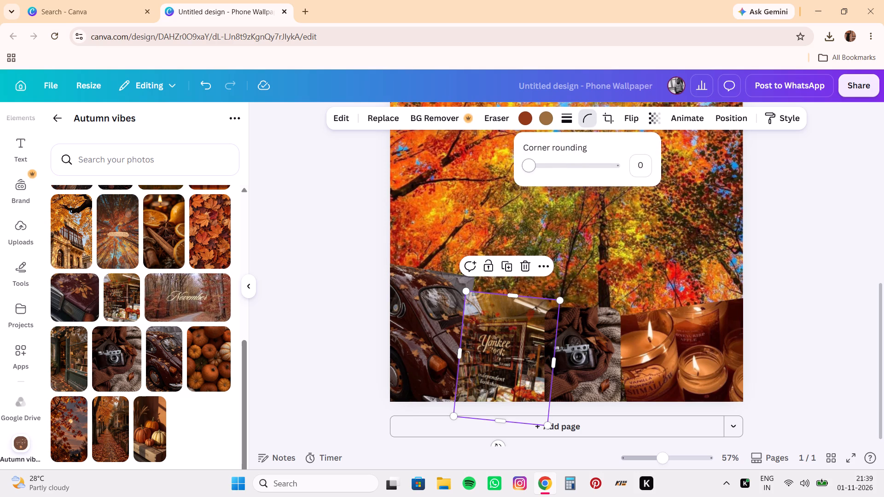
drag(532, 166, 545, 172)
Set the corner rounding of the tilted car image in the page's bottom-left corner to 28.
click(406, 292)
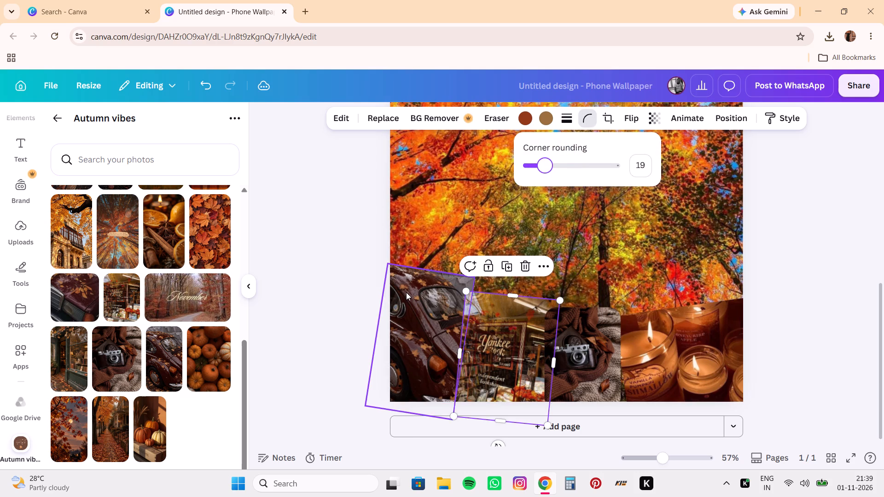
click(587, 120)
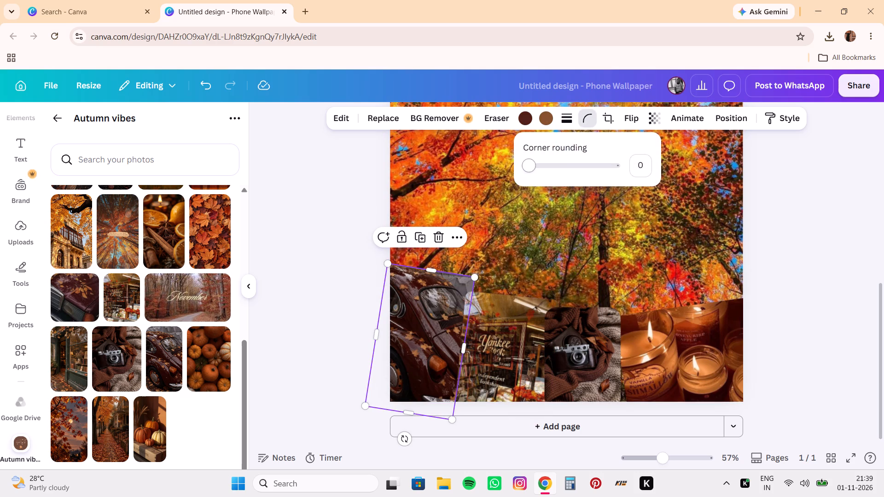
drag(531, 165, 552, 170)
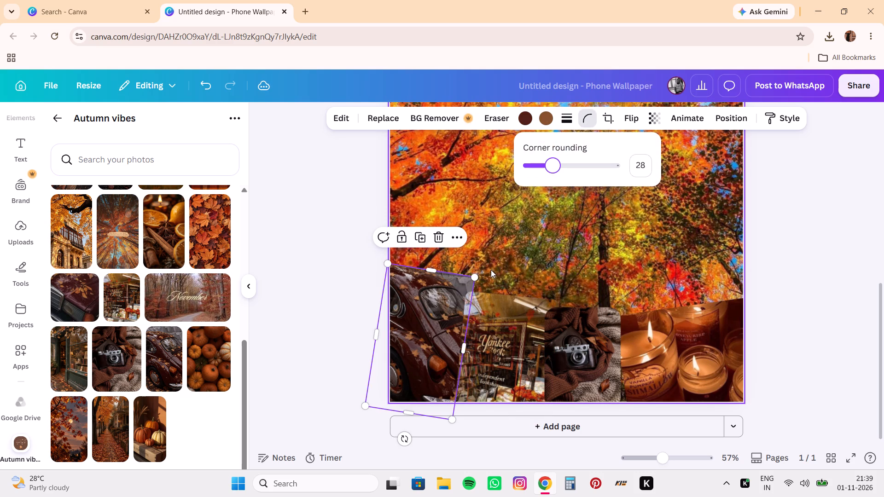
click(491, 270)
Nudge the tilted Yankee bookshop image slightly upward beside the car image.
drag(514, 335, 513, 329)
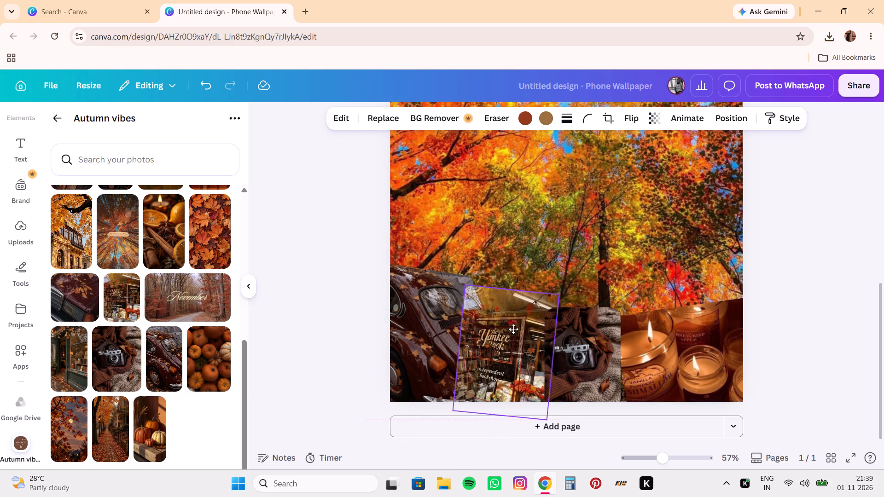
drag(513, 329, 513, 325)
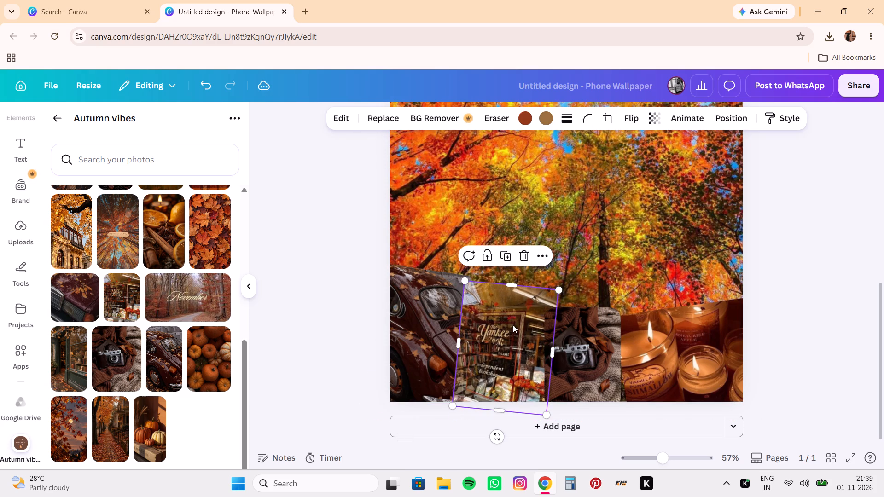
Nudge the tilted candles image slightly upward in the page's bottom-right corner.
drag(664, 335, 664, 329)
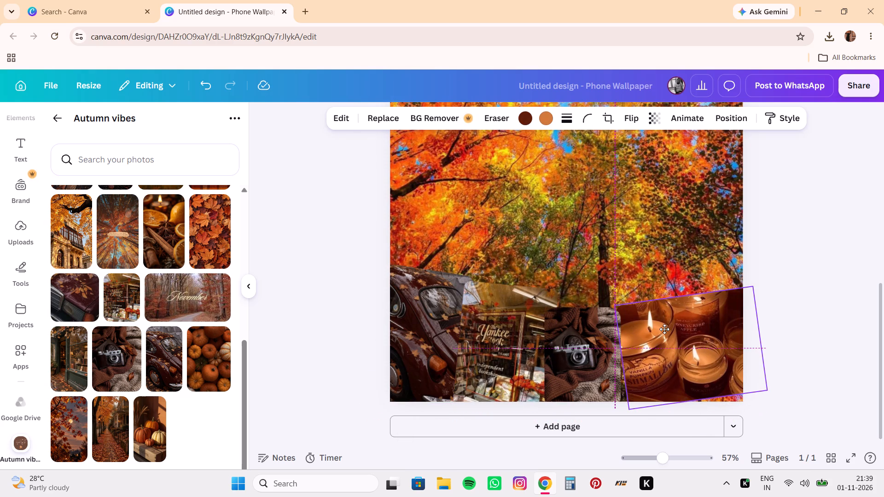
drag(664, 329, 665, 329)
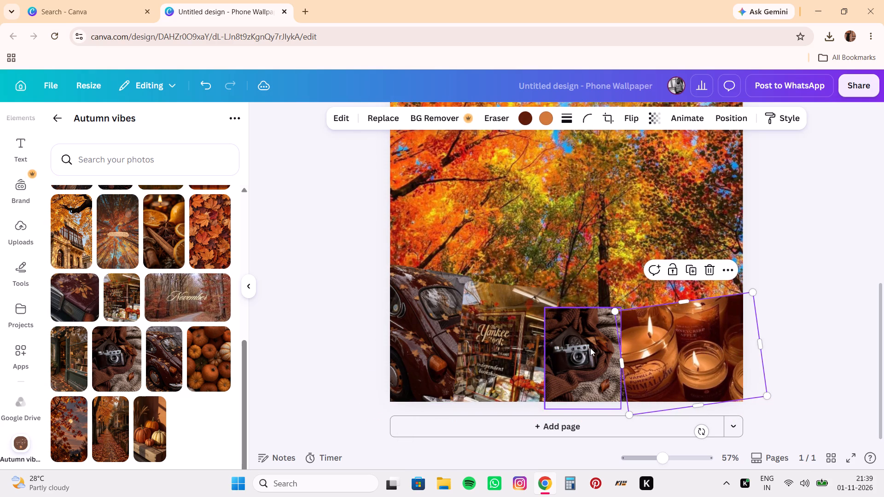
click(525, 237)
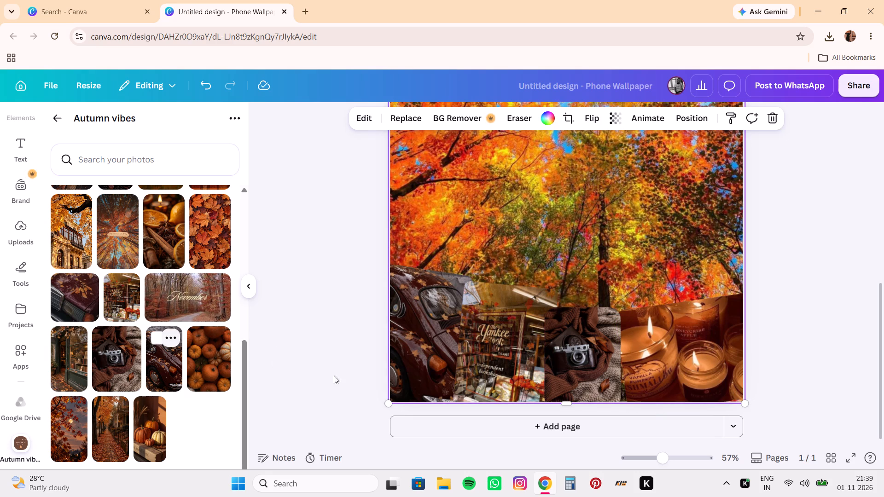
Delete the tilted Yankee bookshop image between the car and camera images.
click(515, 359)
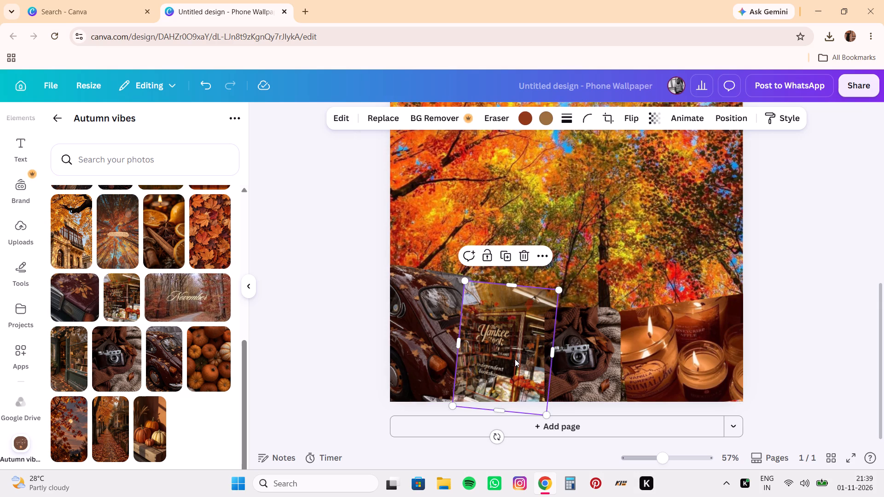
click(524, 257)
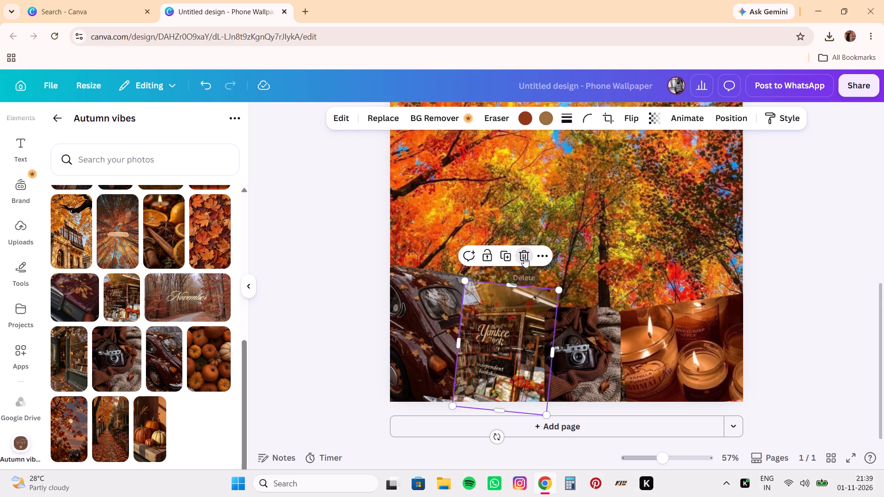
Add the green bookshop storefront image with fallen leaves, shrink it to about half size, and move it lower on the canopy background.
click(75, 383)
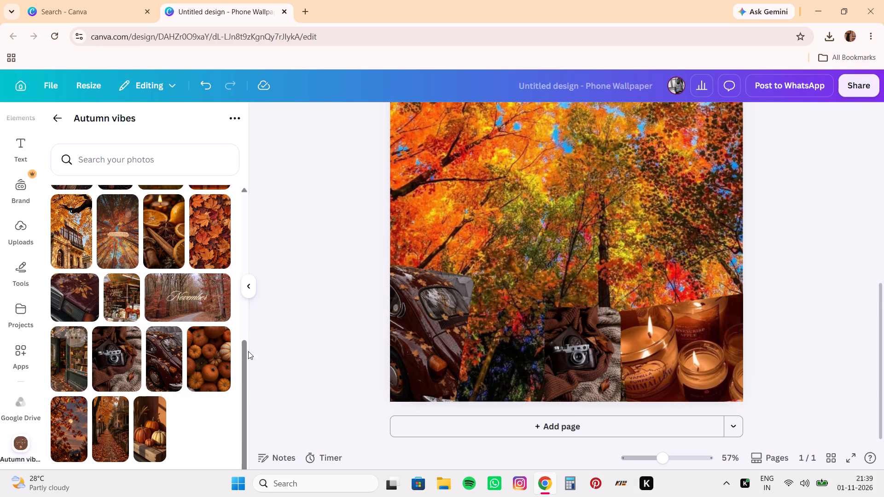
scroll(432, 285, up, 1)
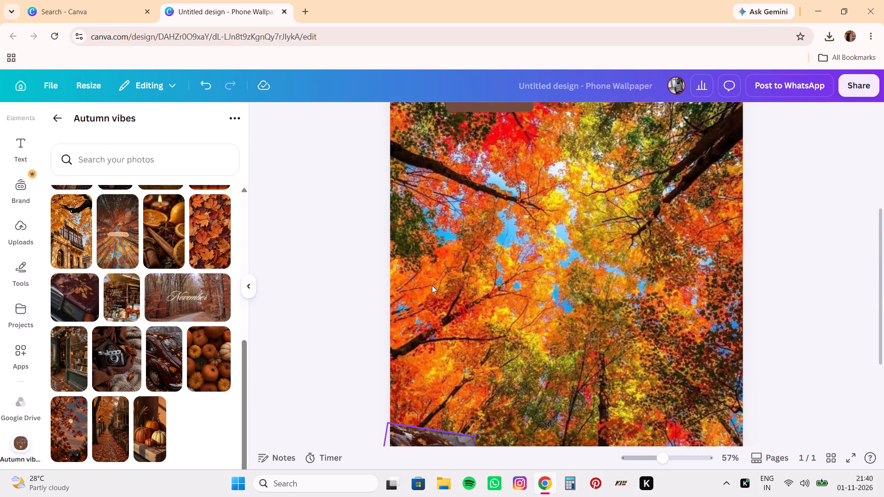
scroll(432, 285, up, 1)
click(63, 358)
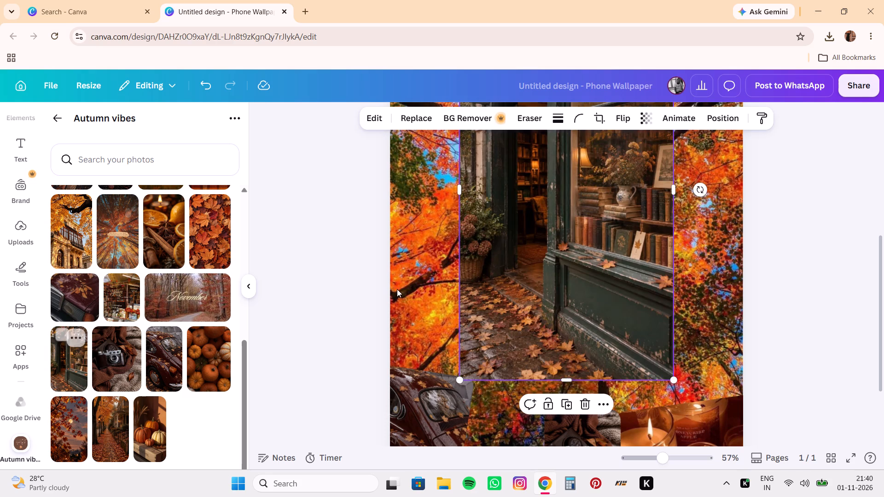
drag(675, 381, 564, 251)
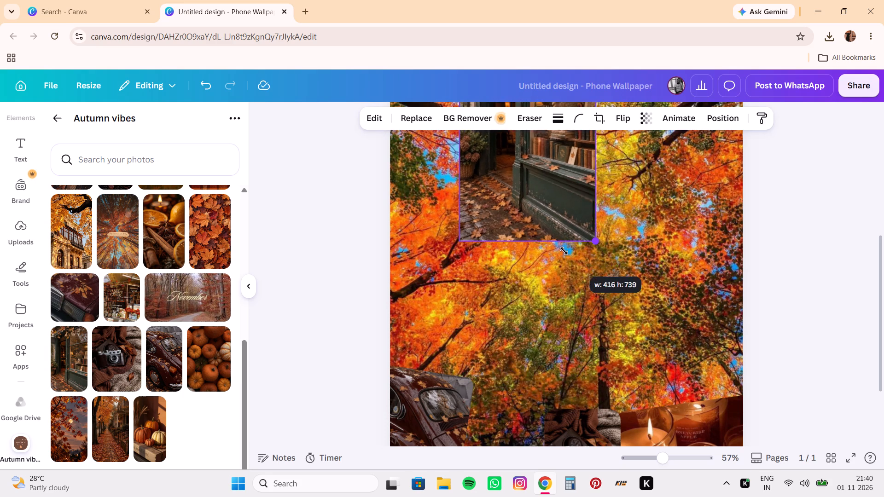
drag(564, 251, 532, 225)
drag(527, 174, 512, 394)
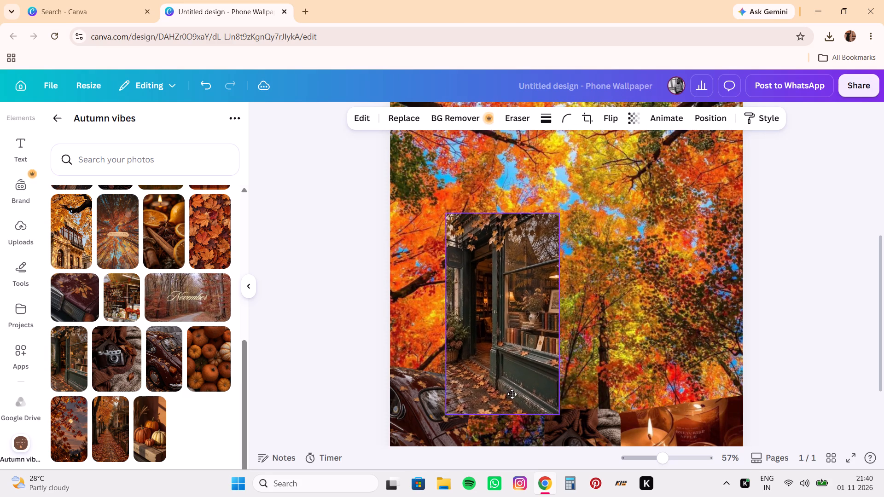
drag(512, 394, 512, 395)
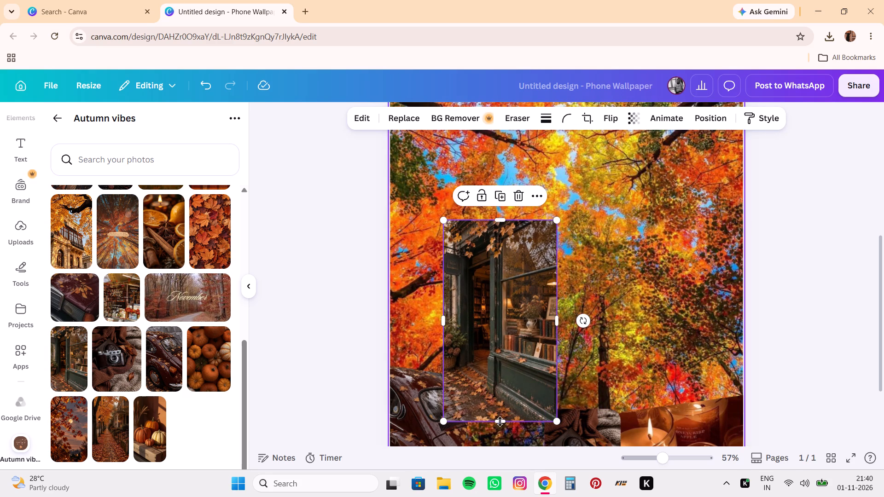
Crop a thin strip off the storefront image's bottom, shrink it further, and move it down between the car and camera images.
drag(501, 420, 500, 411)
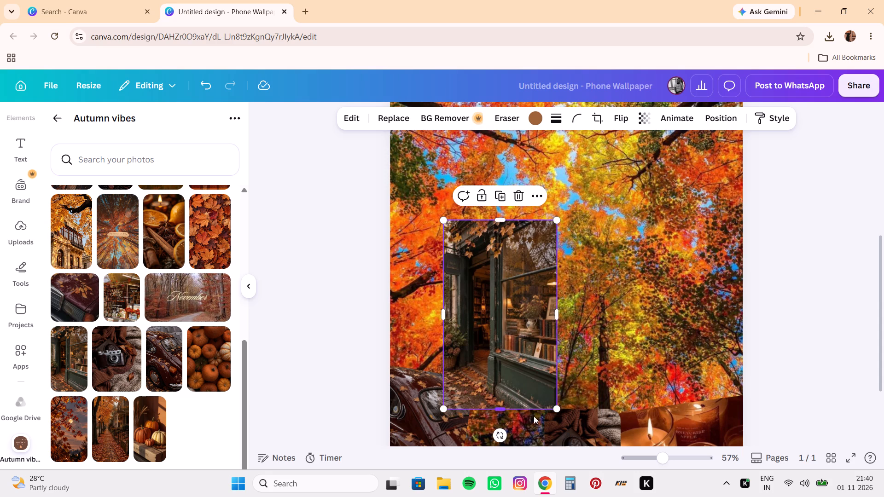
drag(554, 408, 498, 364)
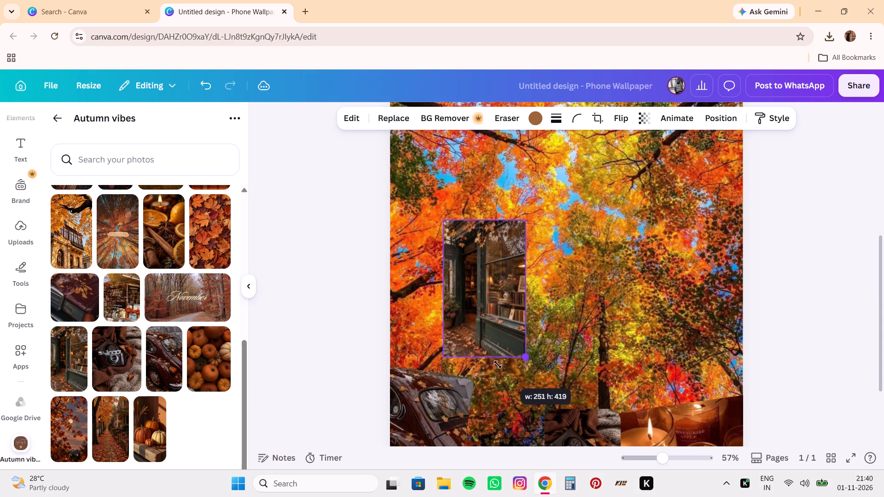
drag(498, 364, 496, 363)
drag(484, 279, 503, 372)
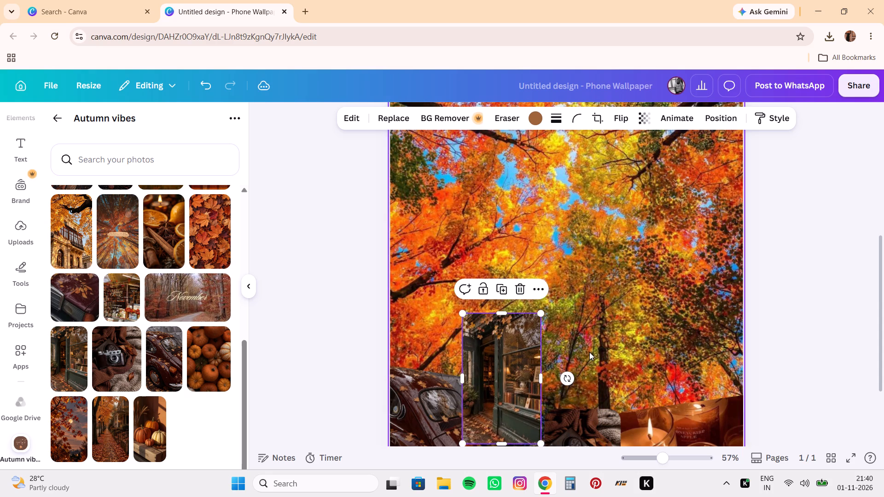
scroll(589, 352, down, 3)
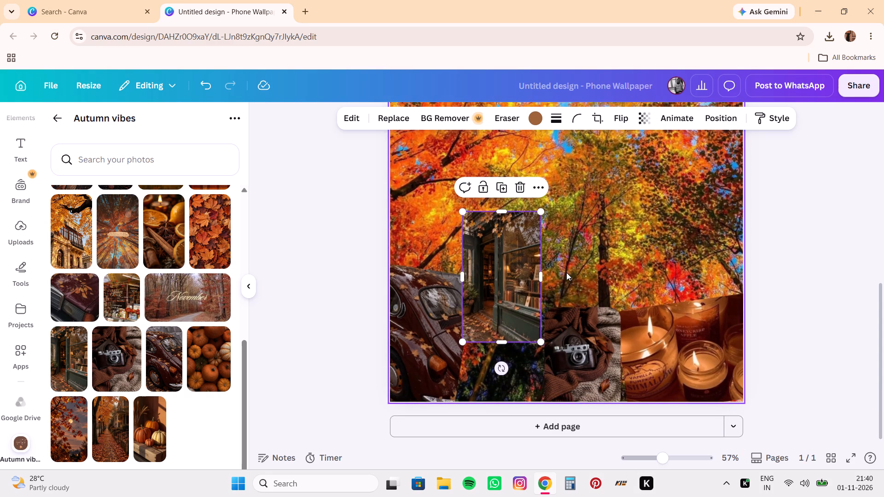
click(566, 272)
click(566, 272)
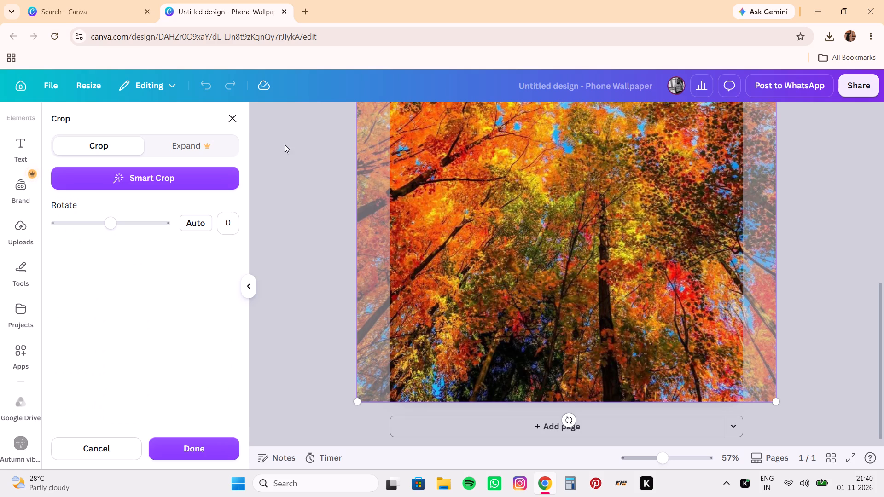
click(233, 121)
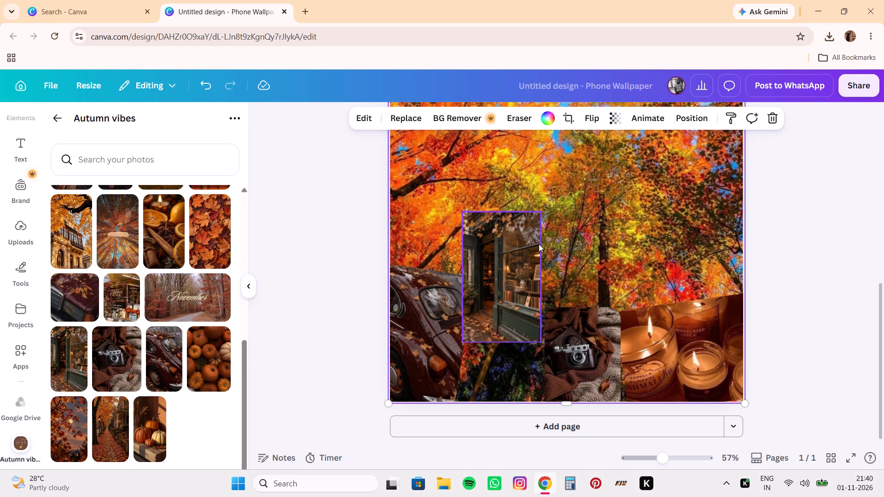
Tilt the storefront image slightly clockwise and fit it into the gap between the car and camera images, extending past the page's bottom edge.
click(519, 248)
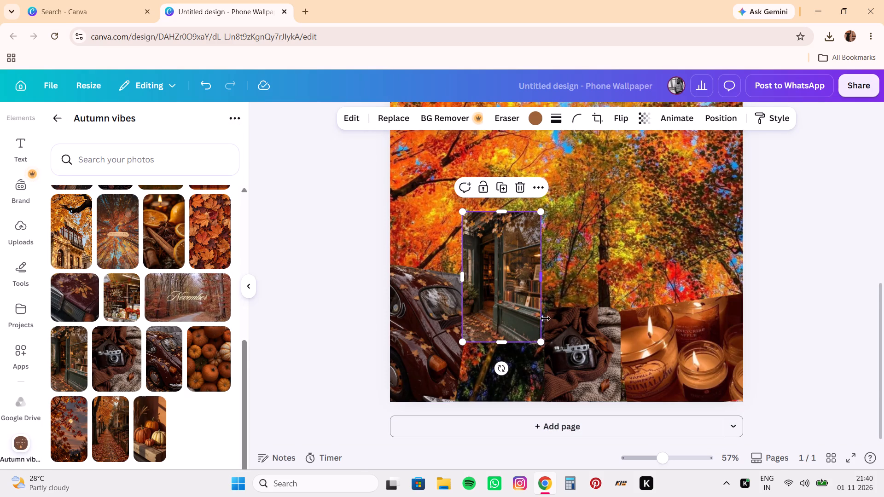
drag(502, 366, 499, 366)
drag(499, 366, 491, 365)
drag(492, 256, 508, 300)
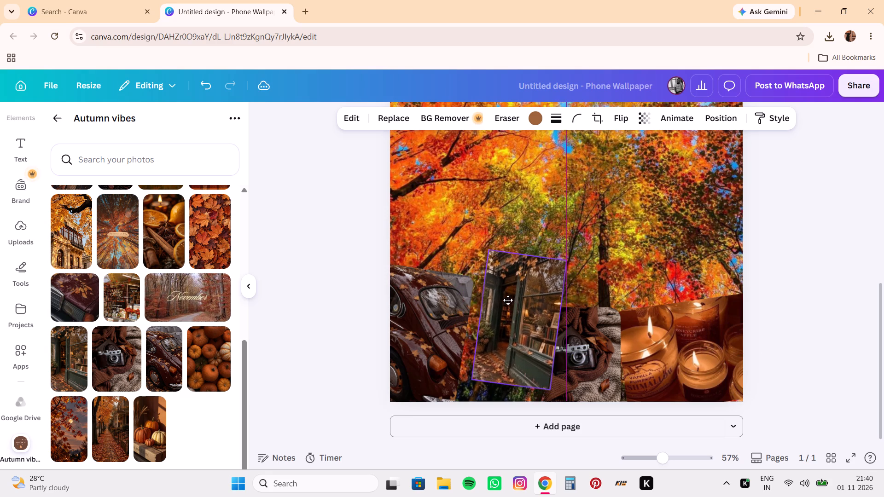
drag(508, 300, 495, 328)
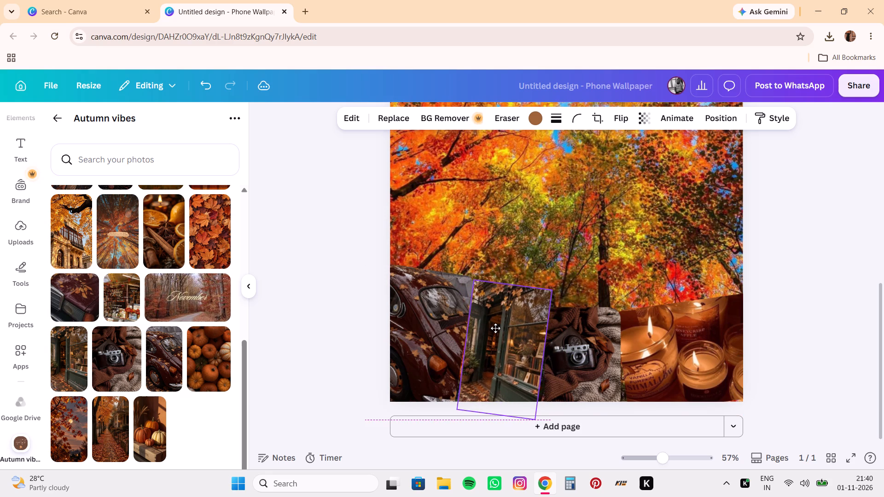
drag(495, 328, 493, 328)
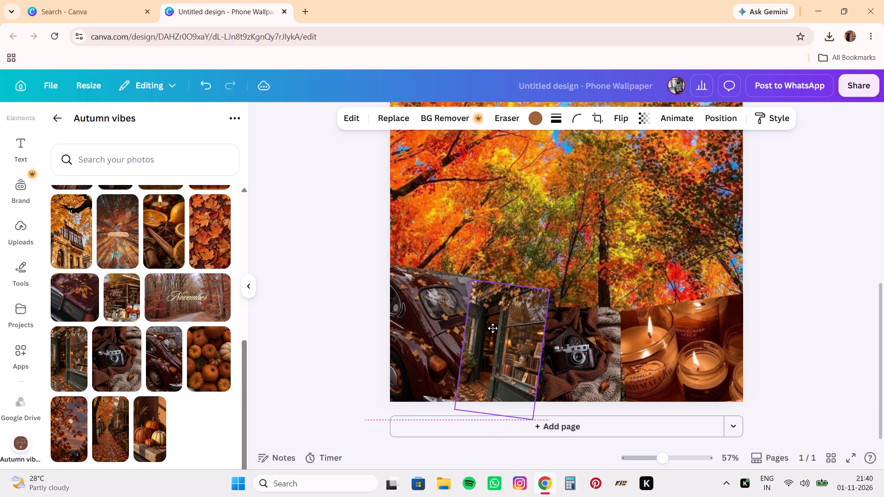
drag(493, 328, 493, 329)
click(591, 231)
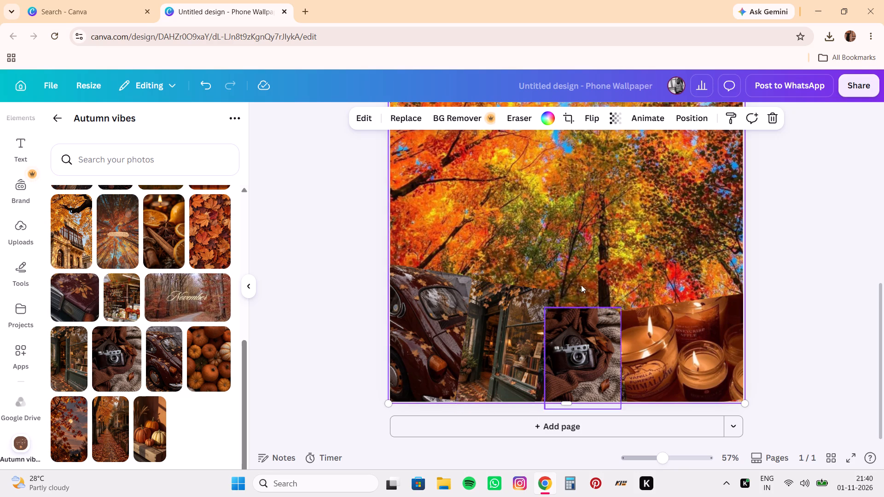
Set the corner rounding of the tilted storefront image to 13.
click(488, 347)
click(576, 119)
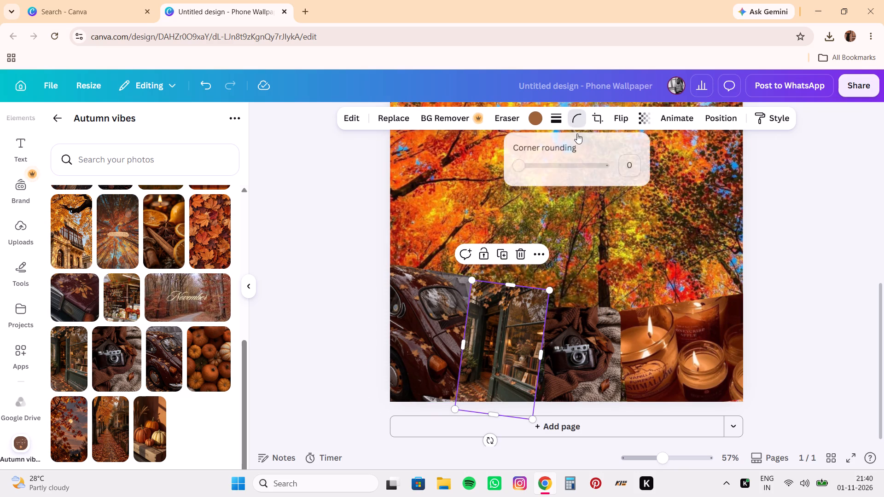
drag(520, 170, 529, 170)
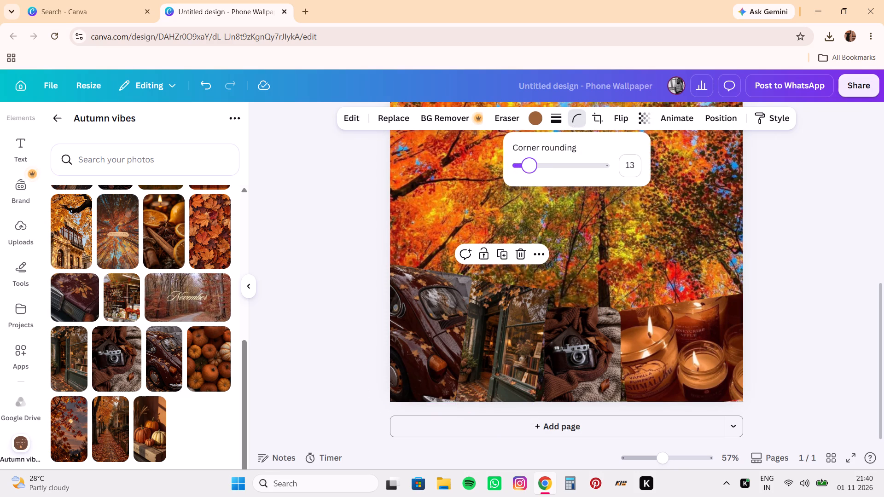
Add the November forest road image over the middle of the canopy and adjust its left and top crop, making it about 741 wide.
drag(529, 170, 529, 171)
click(616, 237)
scroll(616, 237, up, 1)
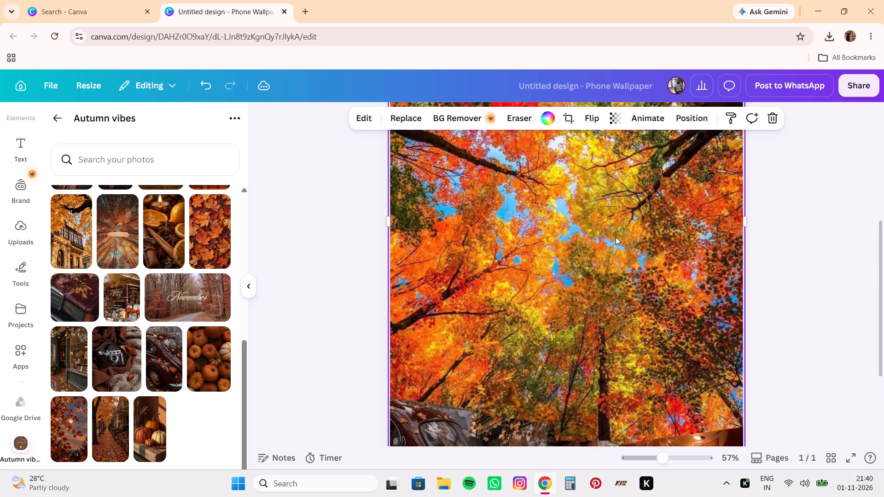
scroll(616, 237, up, 2)
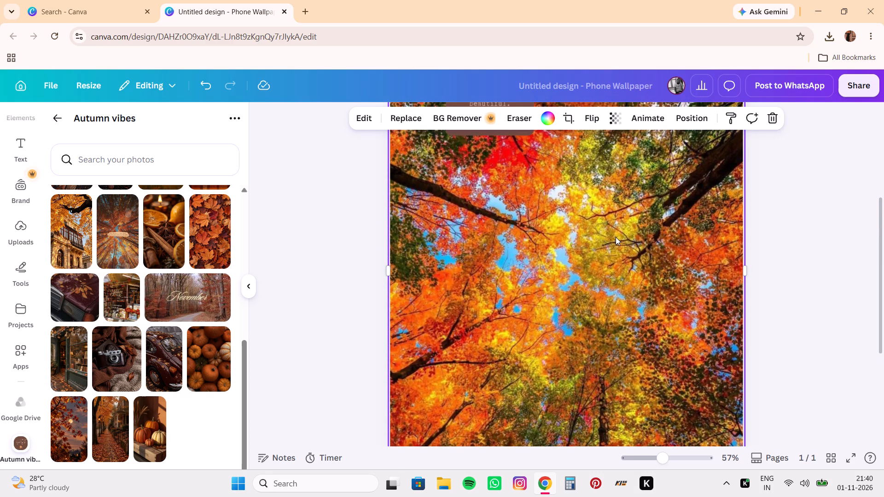
click(202, 308)
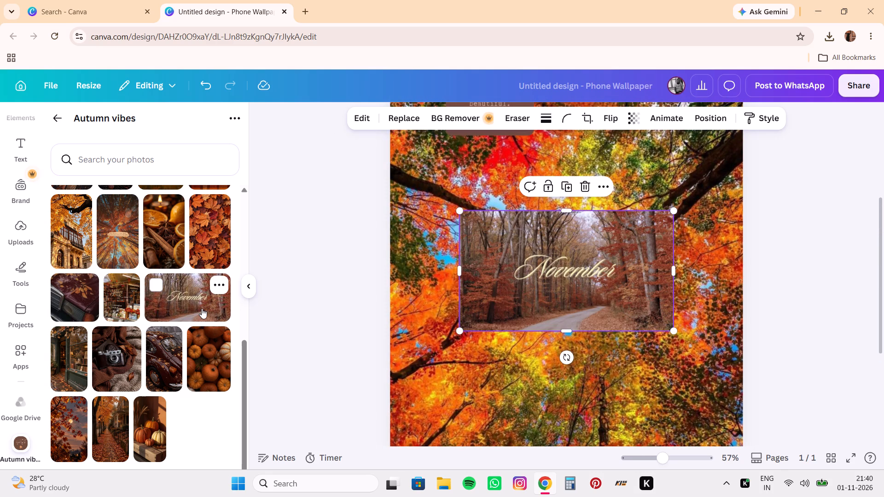
drag(564, 209, 565, 225)
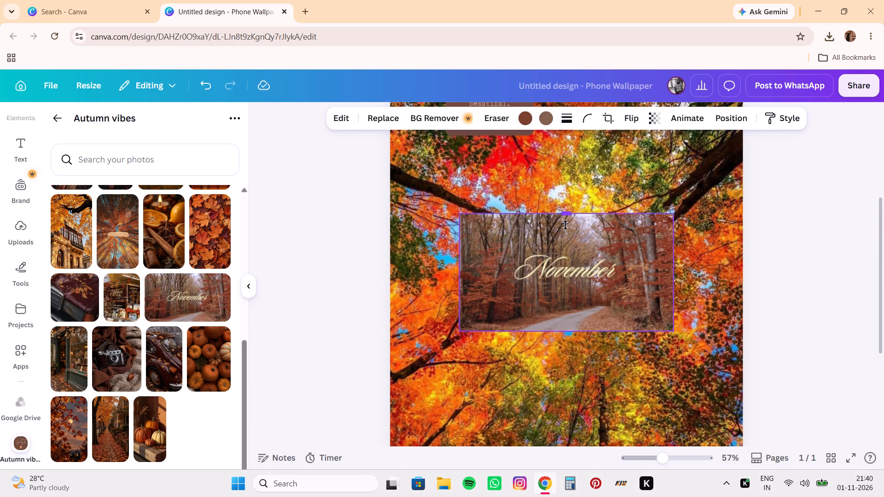
drag(565, 225, 573, 248)
drag(457, 288, 487, 281)
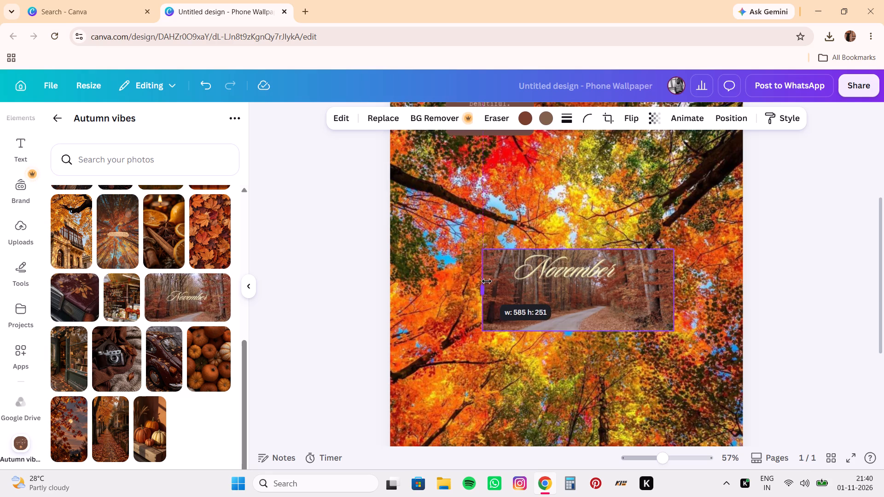
drag(487, 281, 428, 282)
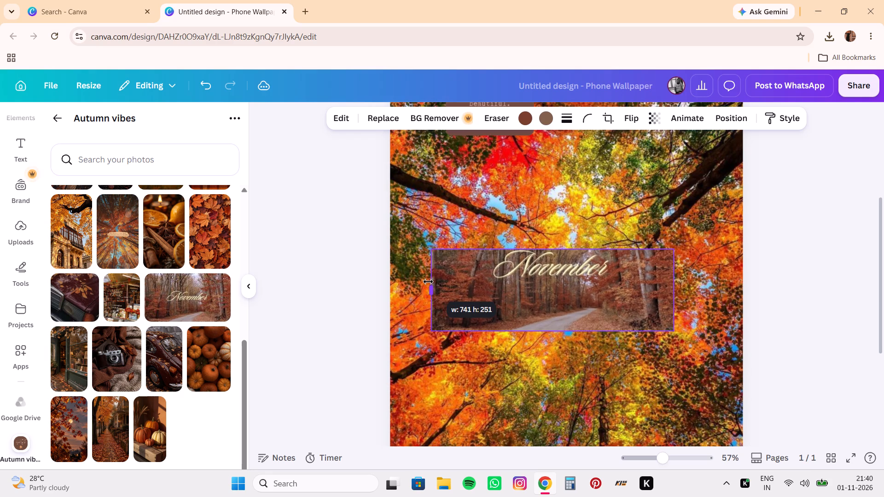
drag(550, 247, 548, 227)
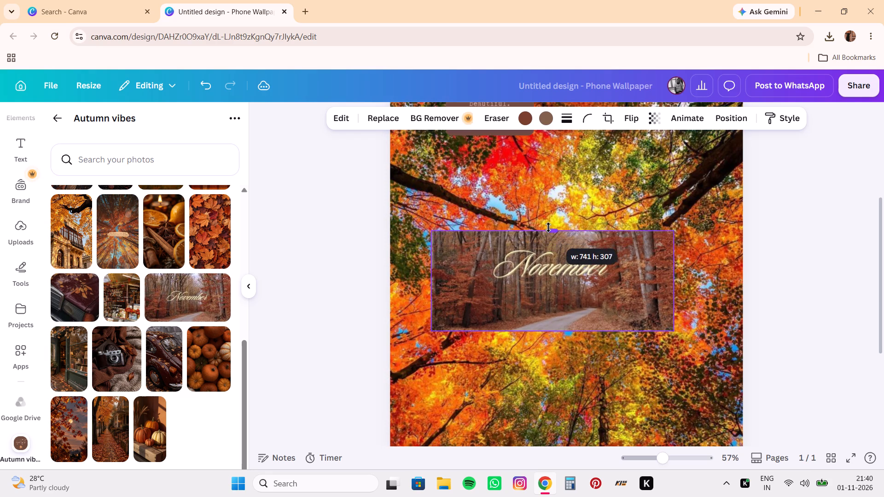
drag(548, 227, 548, 219)
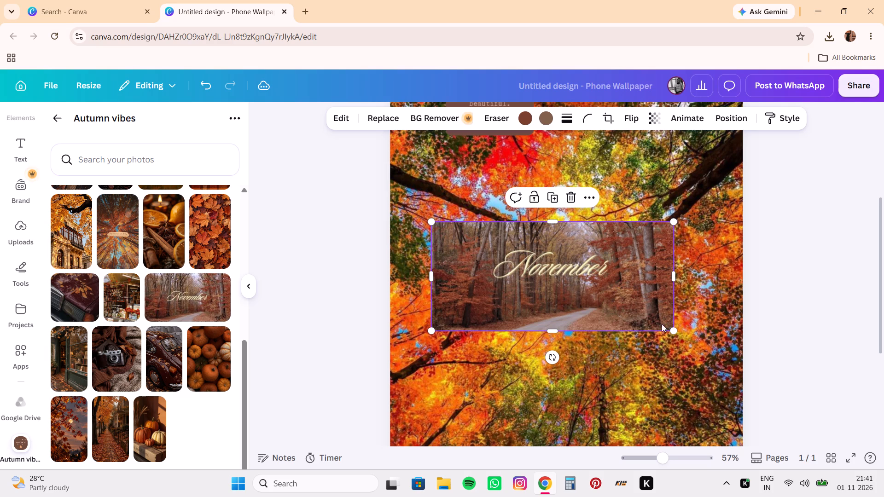
Enlarge the November image to span the page's full width and move it up slightly on the canopy background.
drag(673, 329, 744, 335)
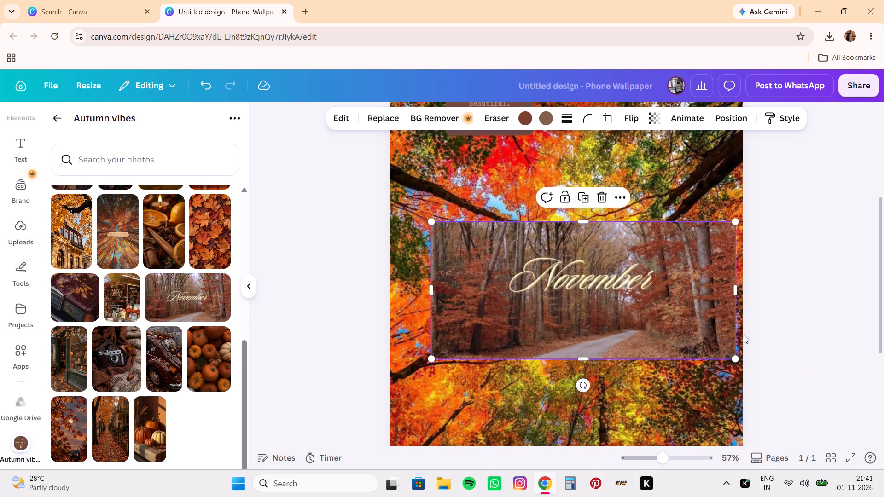
click(427, 361)
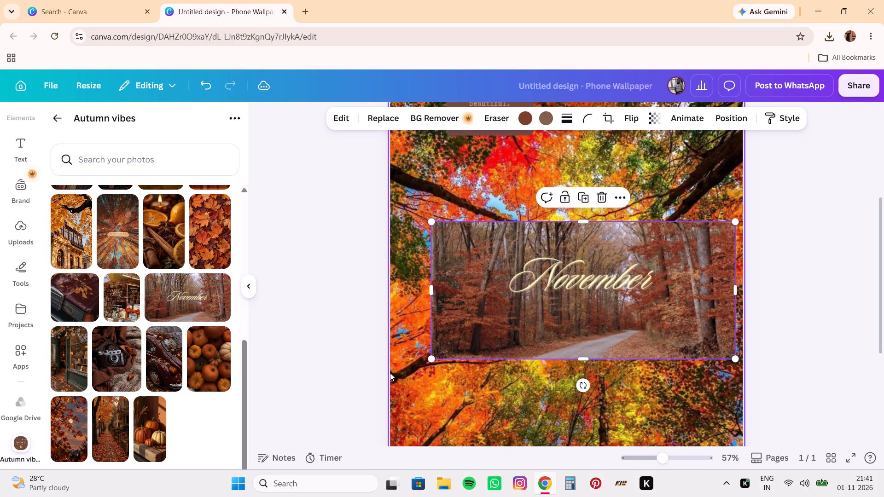
drag(431, 358, 387, 375)
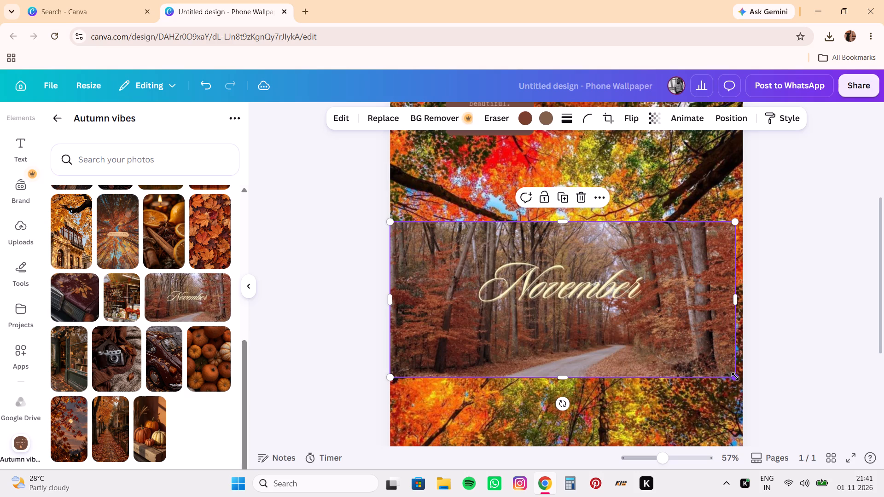
drag(735, 376, 747, 371)
drag(623, 326, 621, 317)
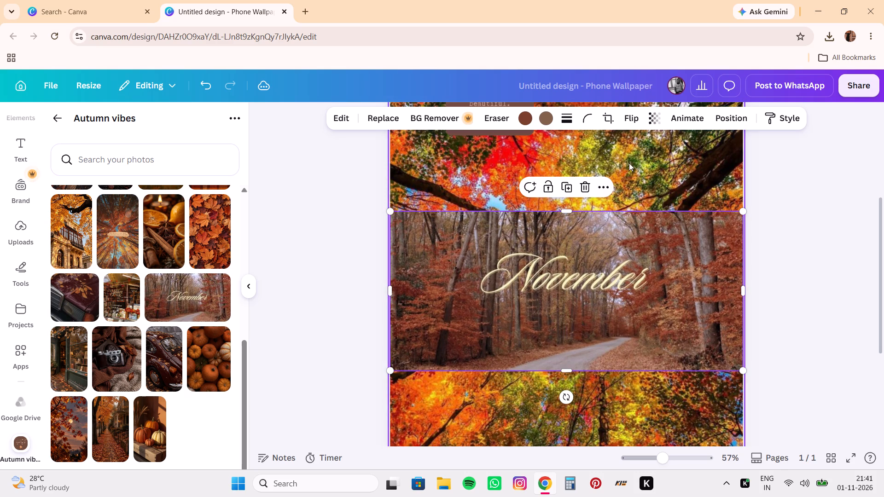
Set the November image's transparency to 69.
click(650, 122)
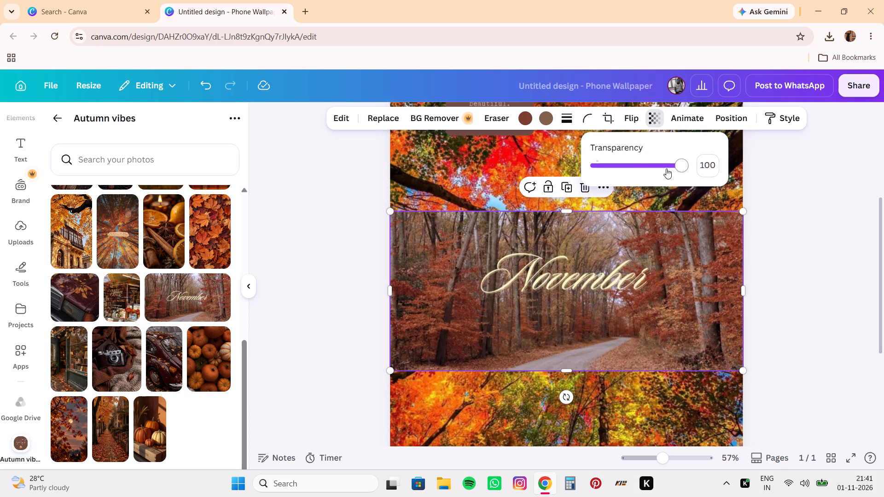
drag(682, 168, 655, 169)
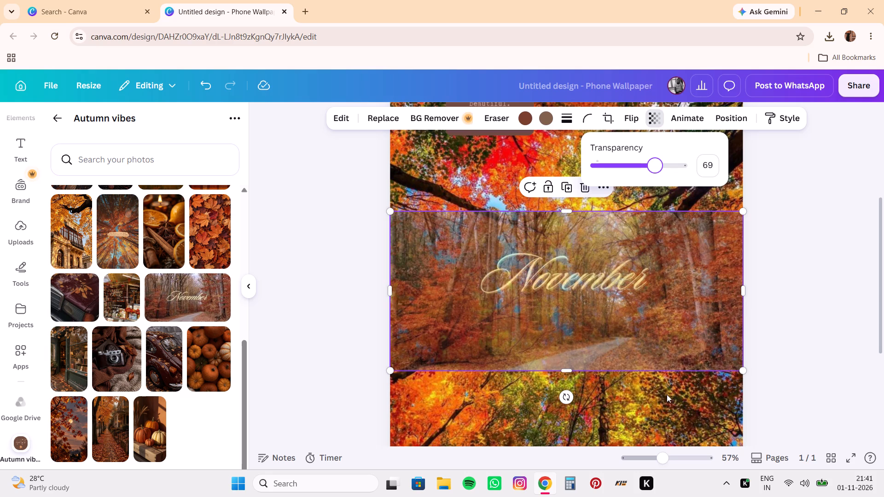
click(662, 403)
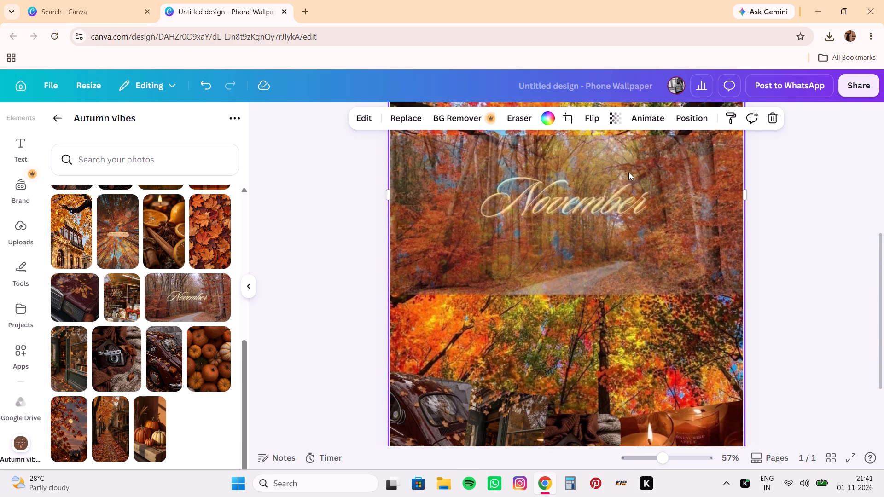
Crop the bottom of the November image to a height of about 398, keeping it at full page width.
scroll(628, 172, down, 1)
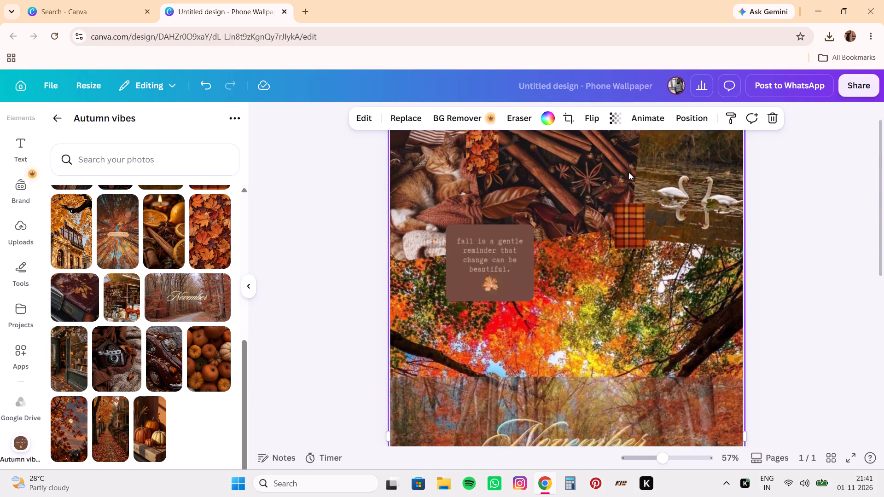
scroll(628, 172, down, 2)
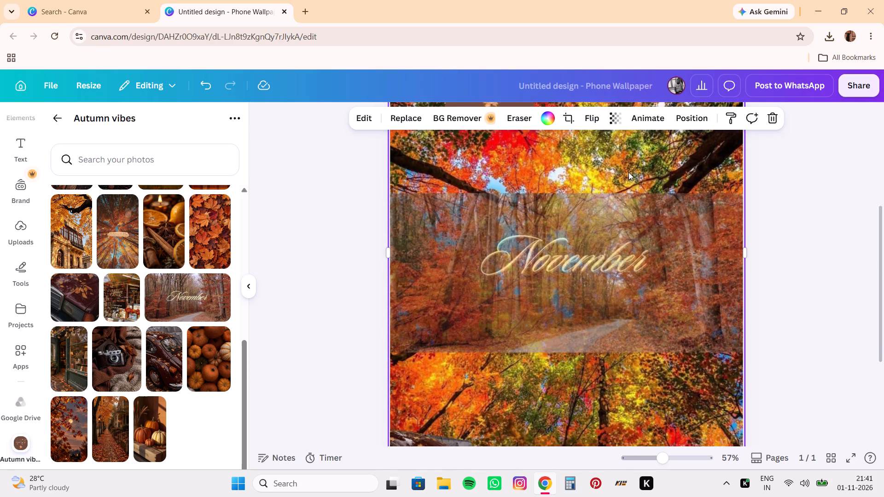
scroll(628, 172, down, 2)
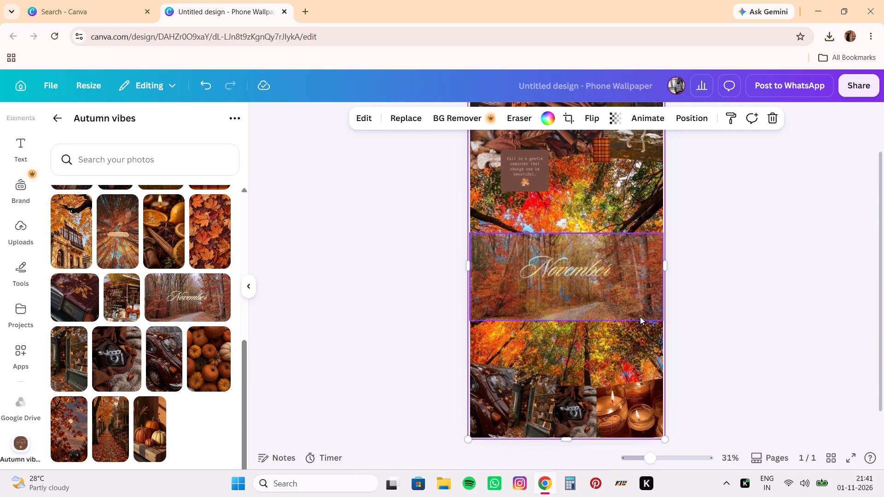
click(578, 312)
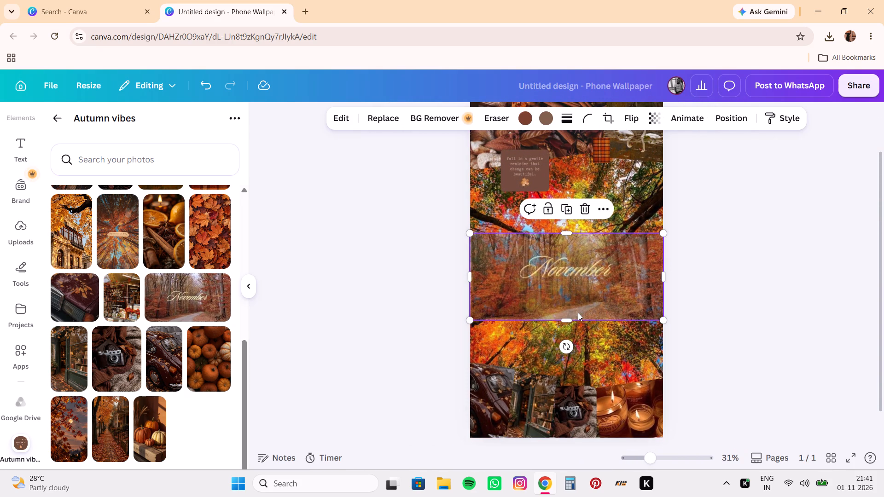
drag(570, 318, 564, 301)
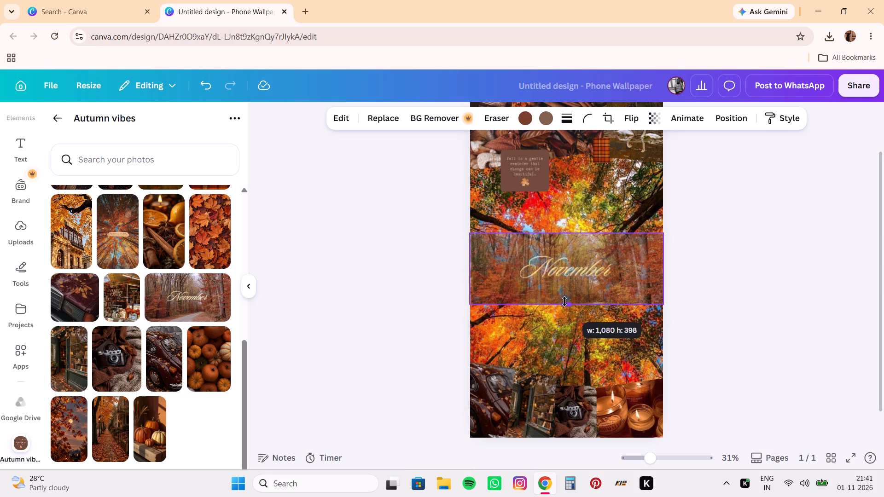
drag(564, 301, 564, 301)
click(647, 332)
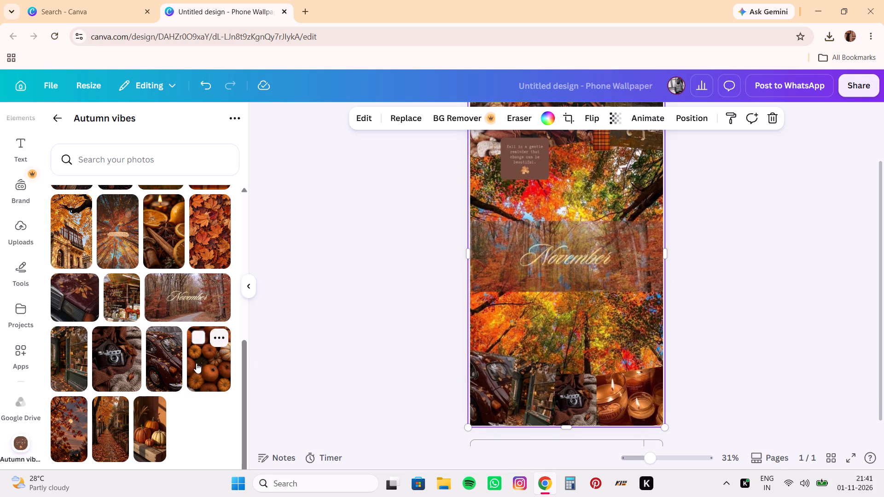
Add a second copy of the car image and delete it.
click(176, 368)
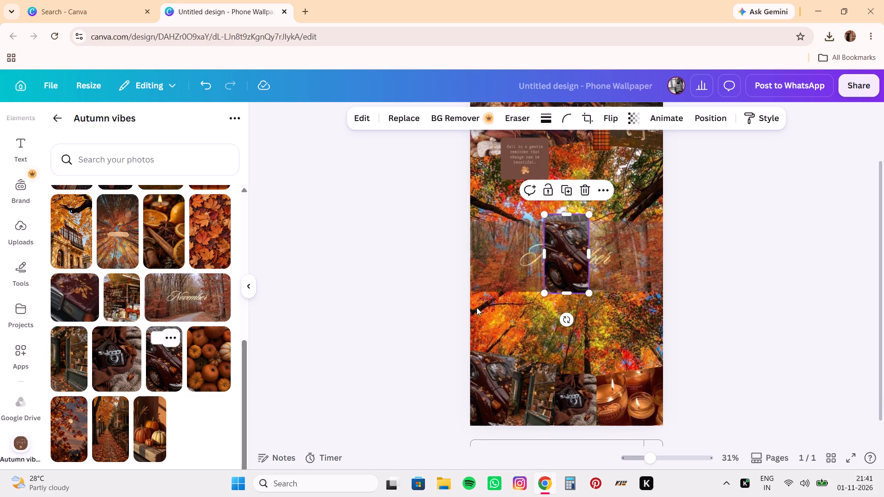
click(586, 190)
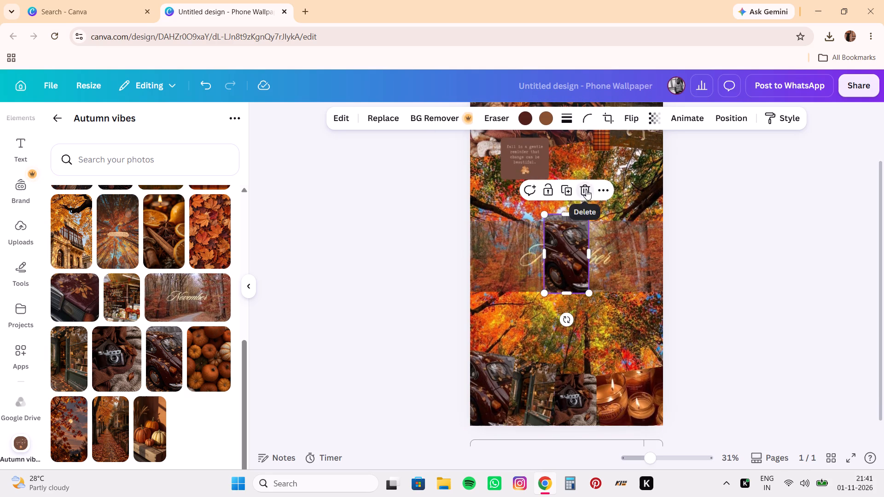
Add the lamppost image with autumn leaves from Autumn vibes and shrink it to roughly a quarter of its inserted width.
scroll(88, 411, up, 1)
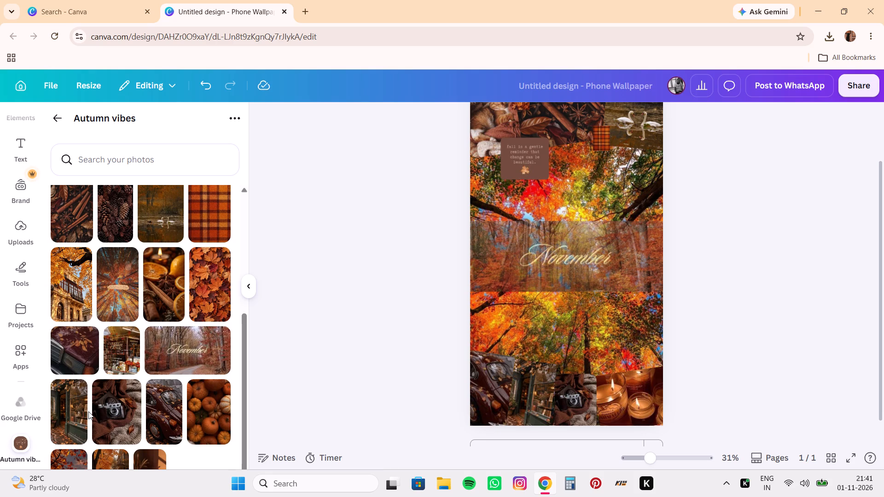
scroll(88, 411, up, 1)
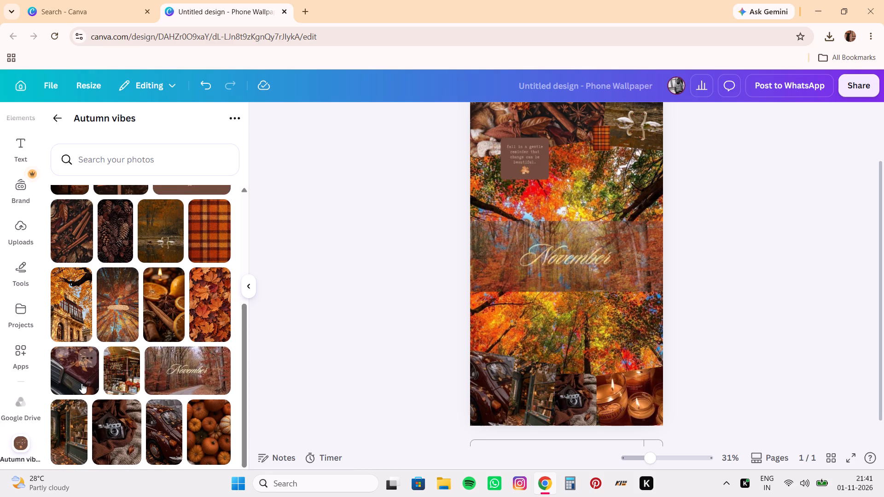
scroll(81, 381, up, 1)
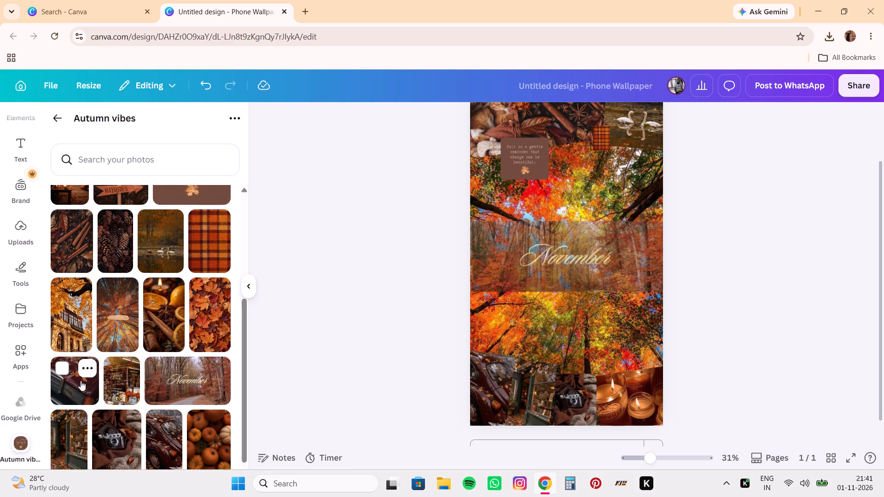
scroll(81, 381, up, 1)
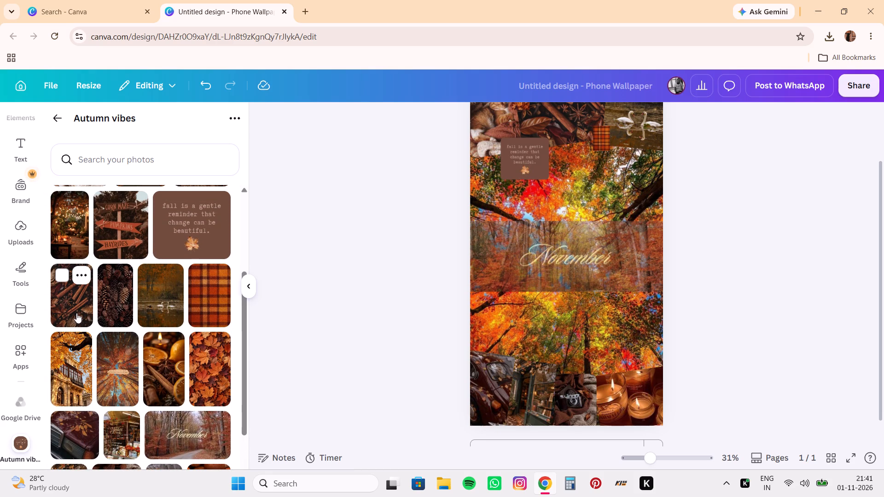
scroll(76, 313, up, 3)
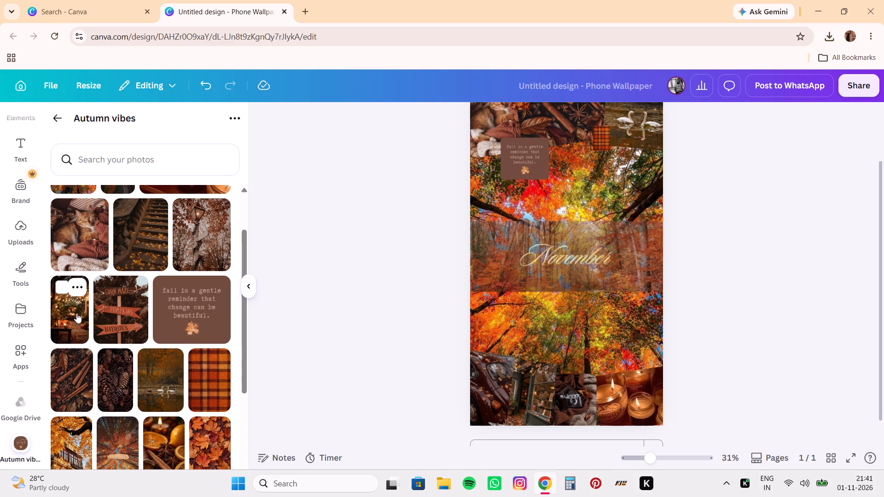
click(215, 245)
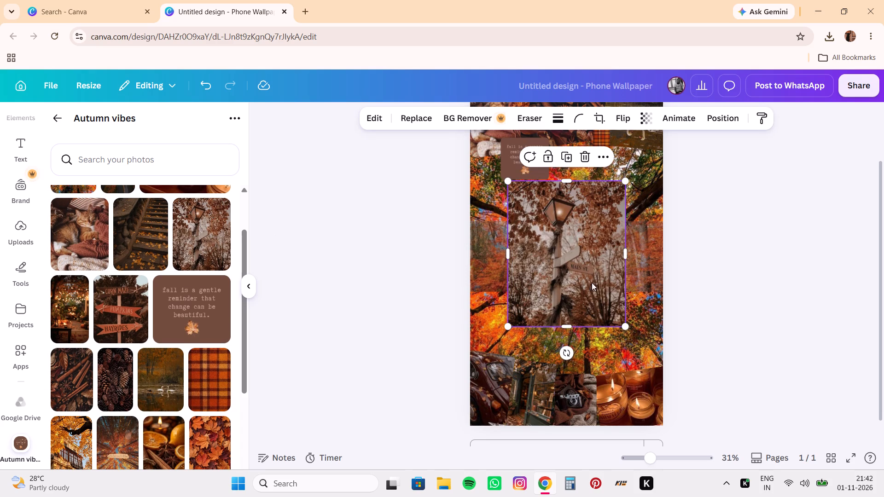
drag(623, 326, 547, 251)
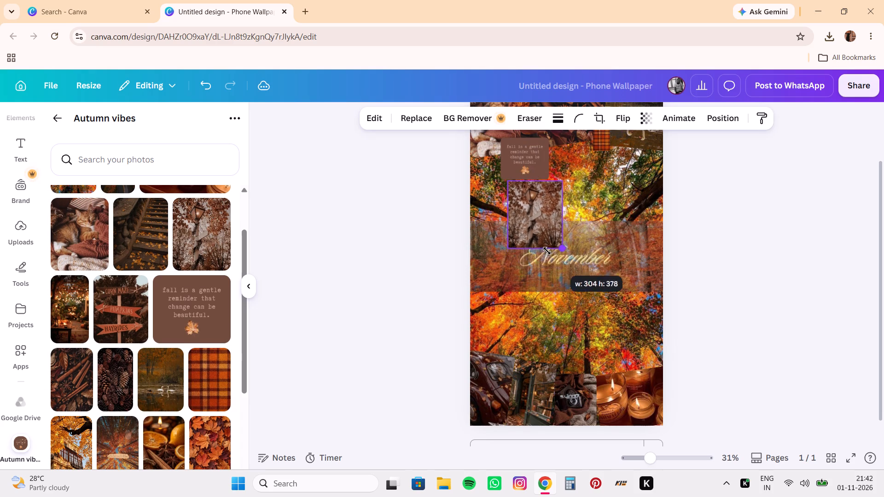
drag(547, 251, 520, 225)
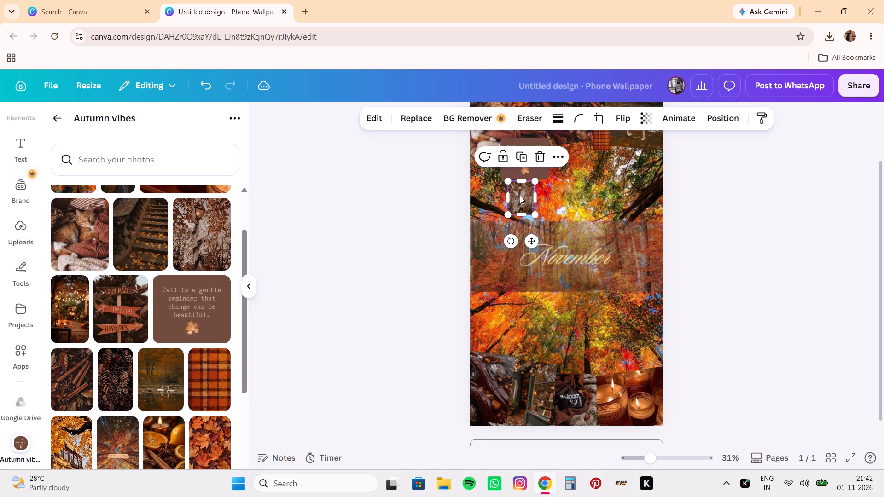
Shrink the lamppost image slightly further and place it at the page's bottom edge, overlapping the seam between the car and storefront images.
drag(520, 196, 599, 416)
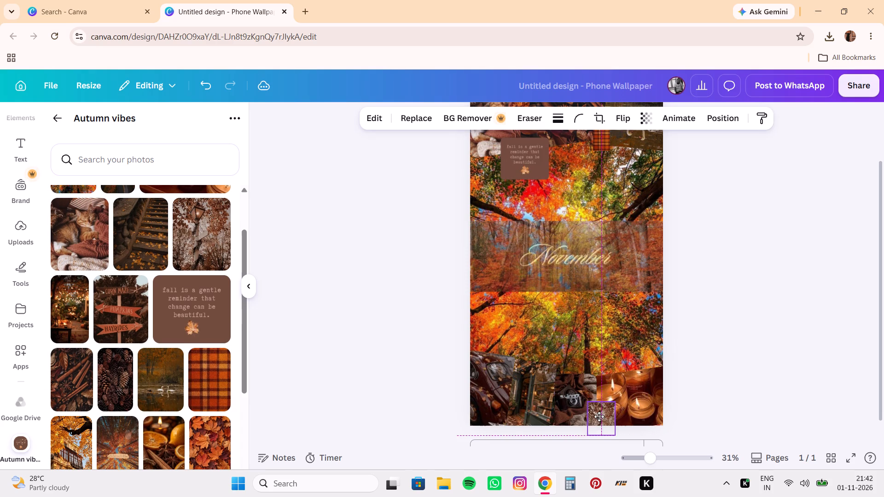
drag(599, 416, 596, 407)
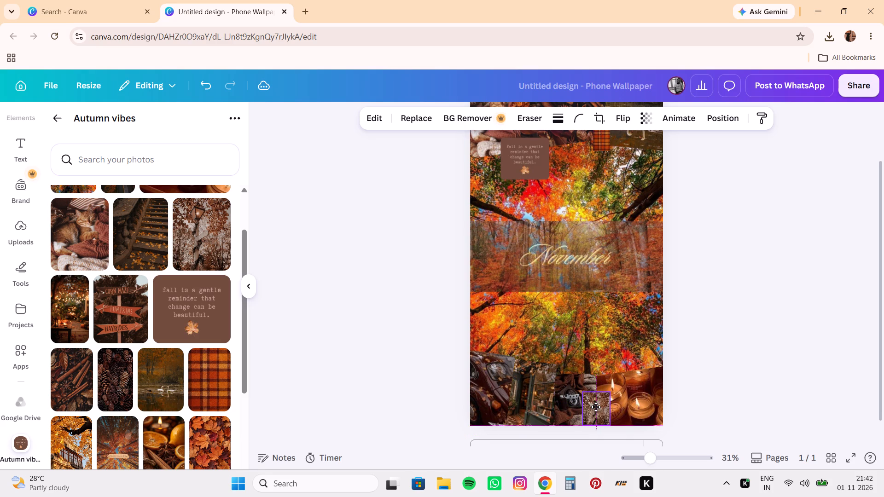
drag(596, 407, 558, 331)
drag(575, 350, 569, 345)
drag(555, 333, 552, 419)
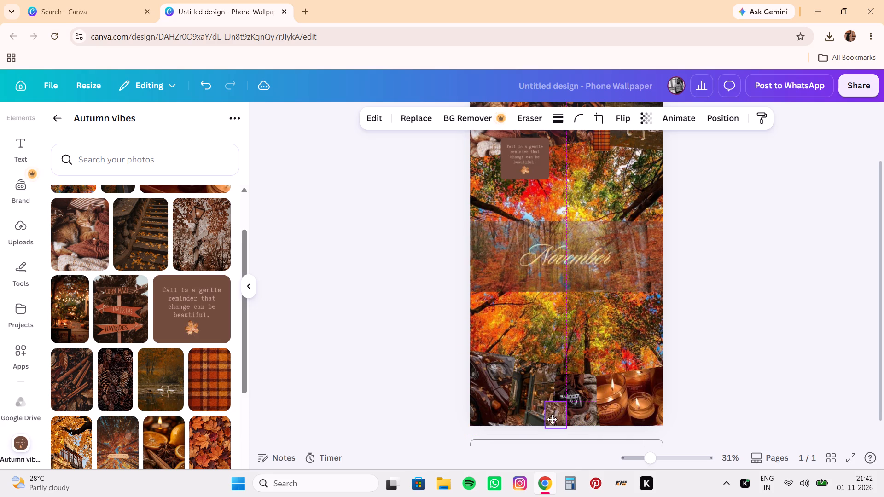
drag(552, 419, 551, 415)
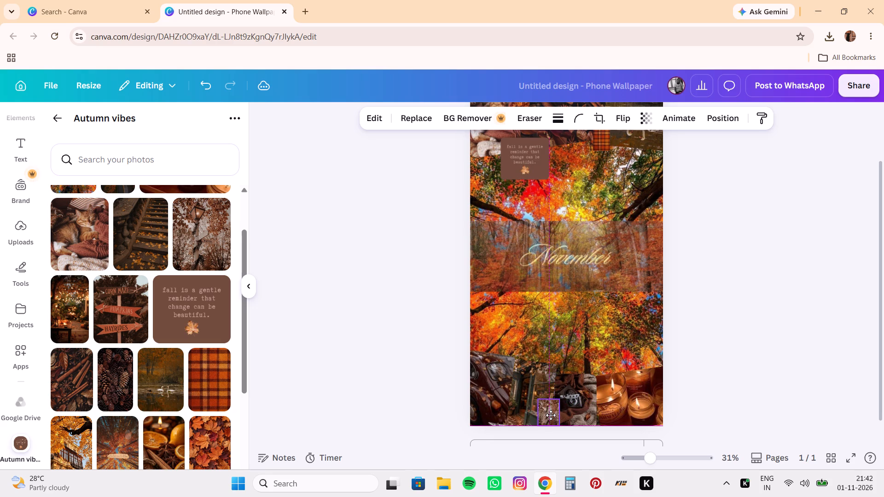
drag(551, 415, 508, 416)
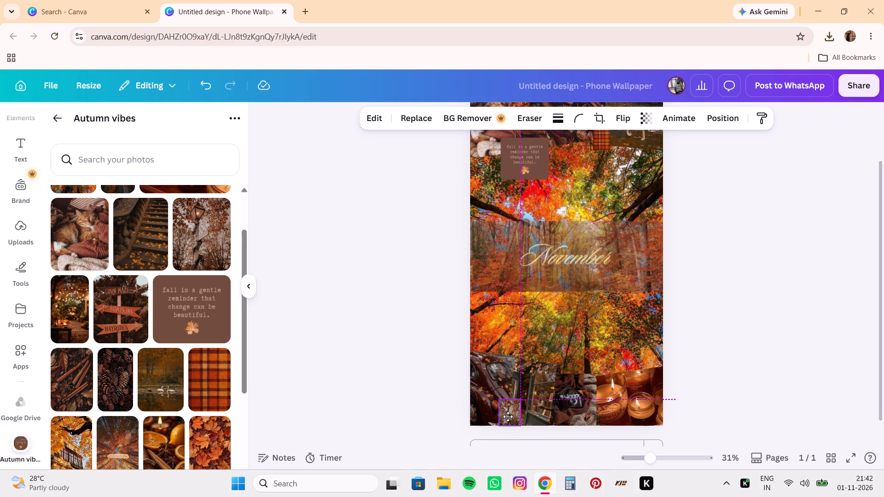
drag(508, 416, 506, 413)
click(579, 327)
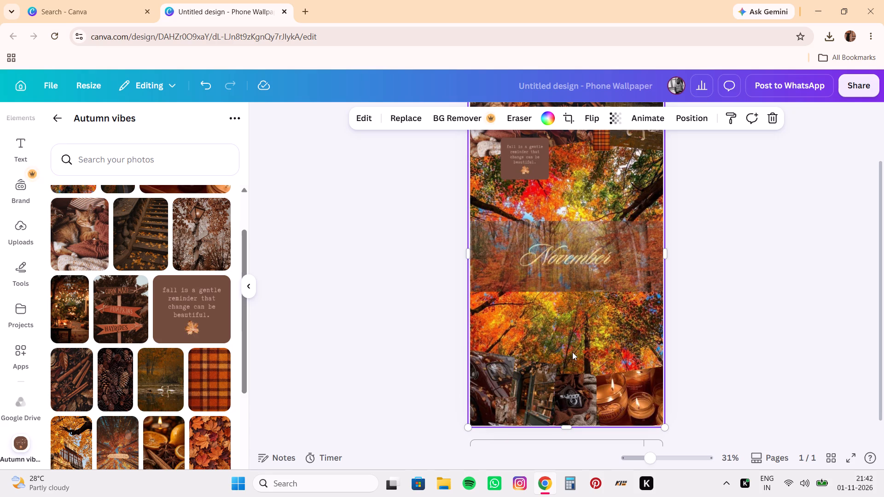
click(666, 458)
scroll(586, 361, down, 4)
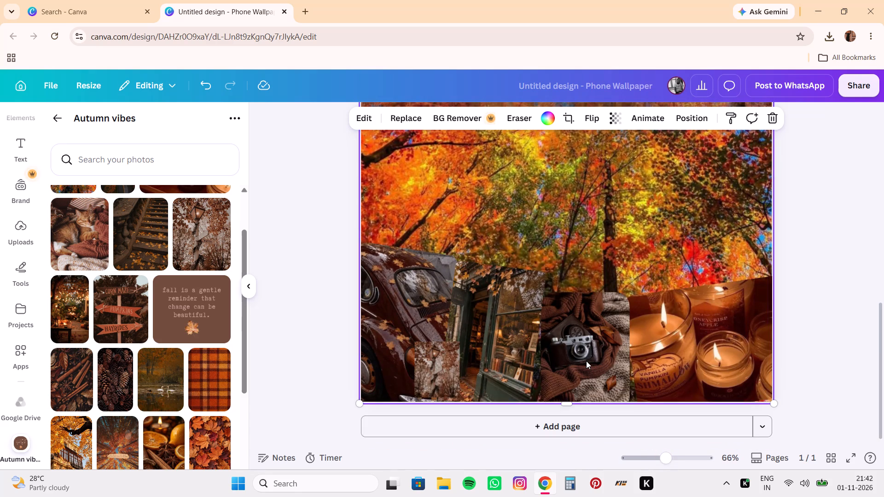
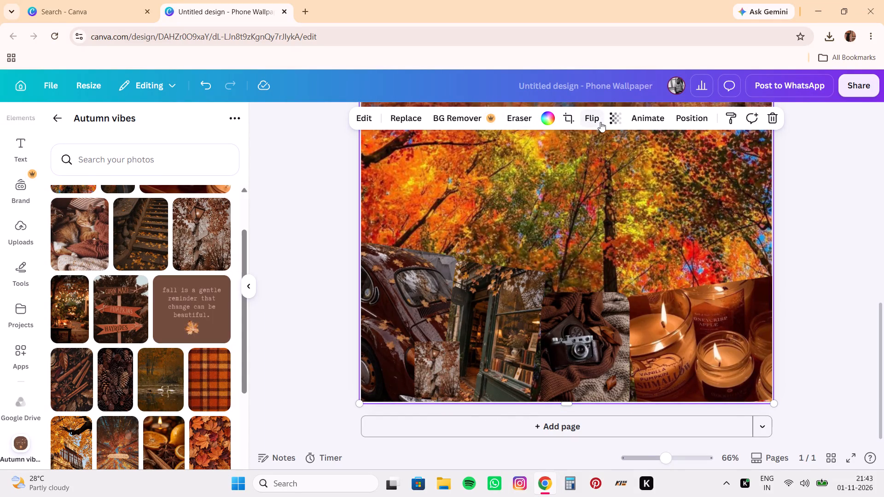
Round the corners of the small lamppost image at the page's bottom edge to 27.
click(450, 361)
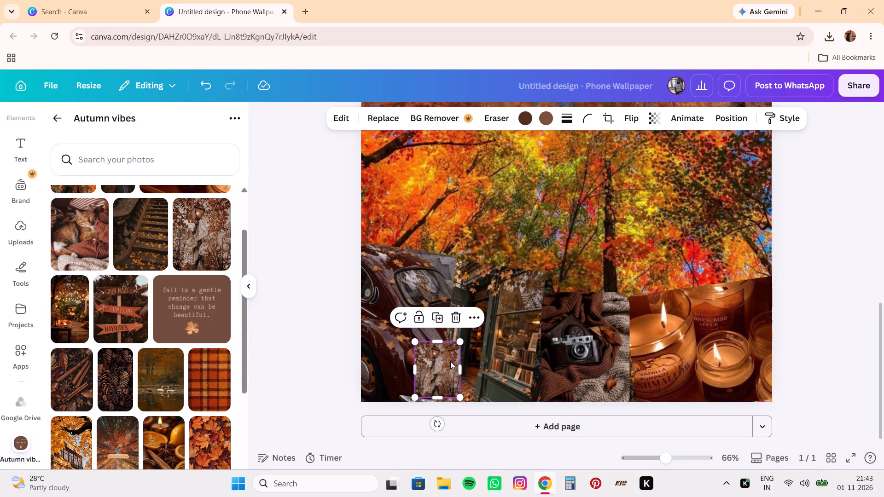
click(586, 116)
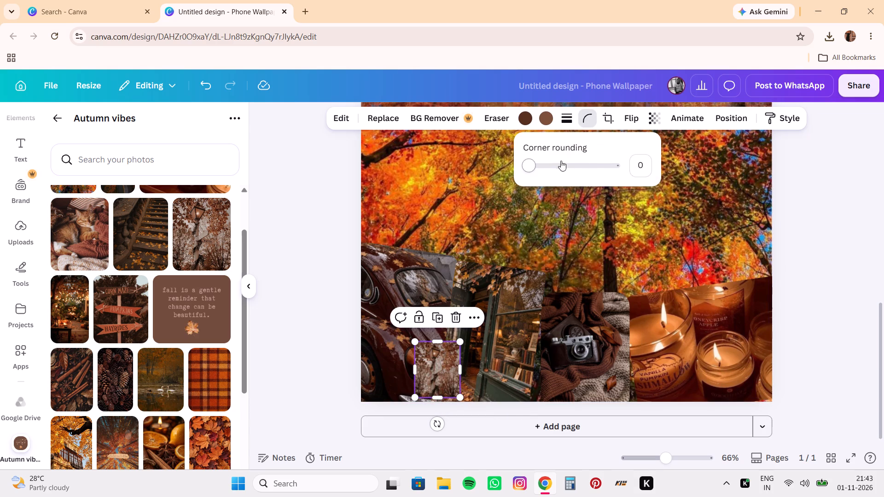
drag(532, 166, 551, 169)
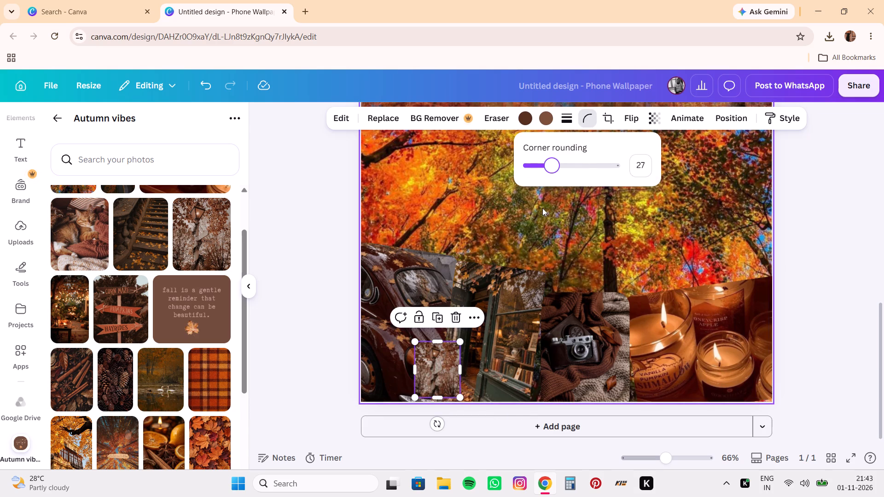
click(542, 208)
Add the Corn Maze signpost image, shrink it to about a quarter of its inserted width, and fit it into the November banner's lower-right corner.
click(139, 292)
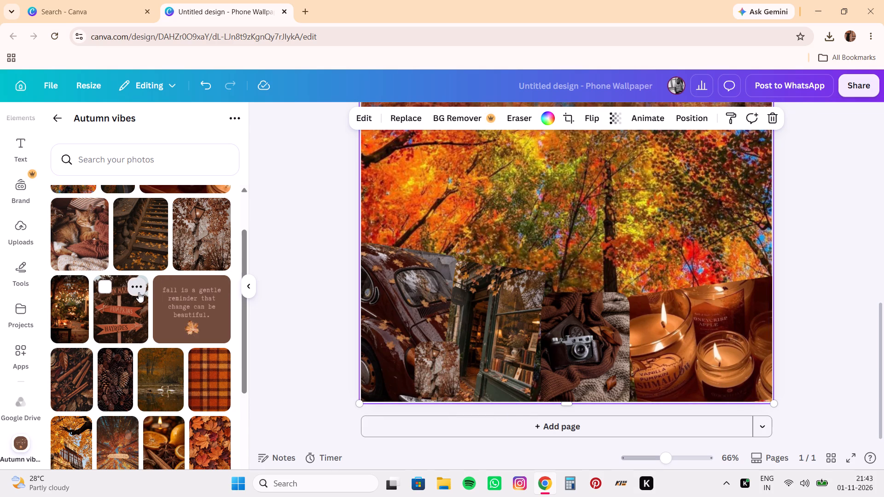
click(123, 322)
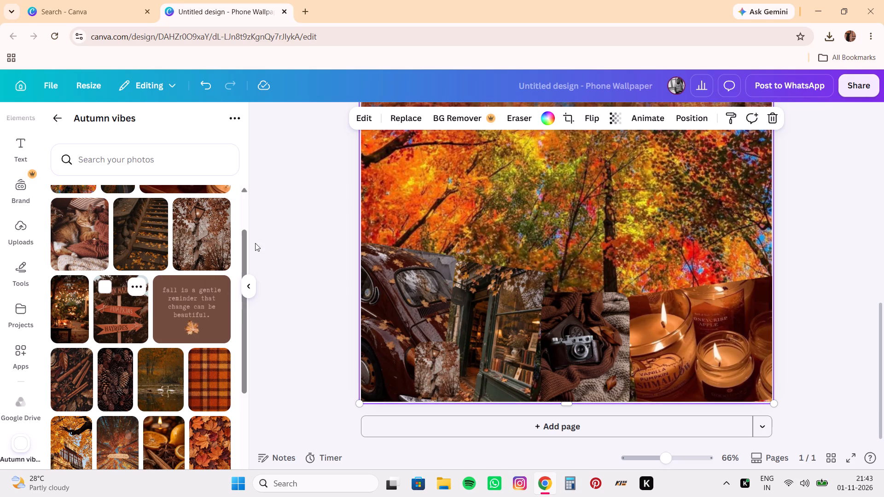
scroll(550, 150, right, 1)
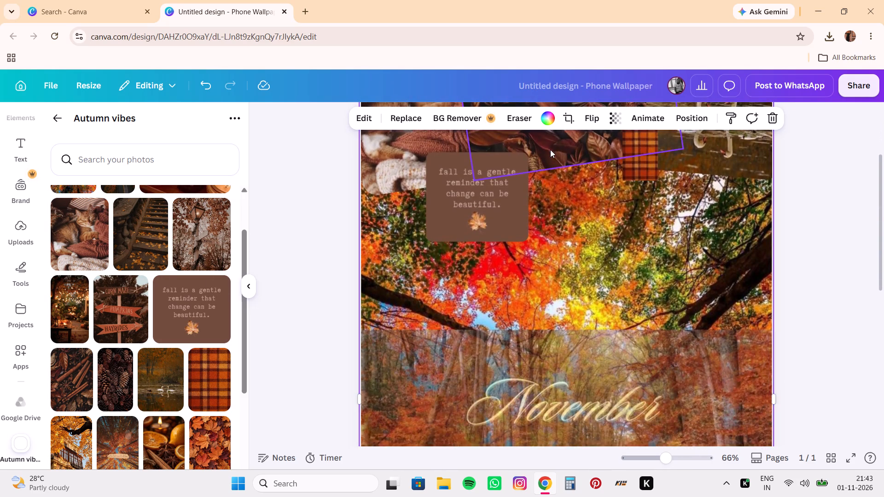
scroll(550, 150, down, 1)
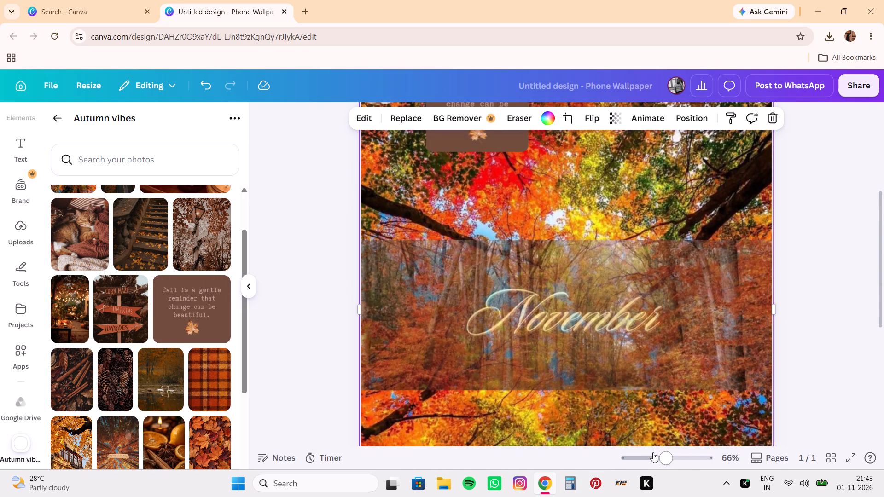
click(653, 452)
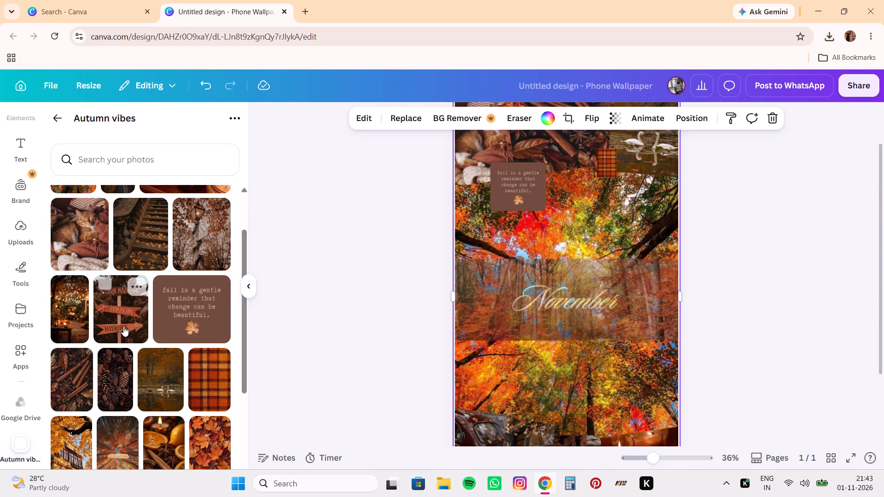
click(120, 320)
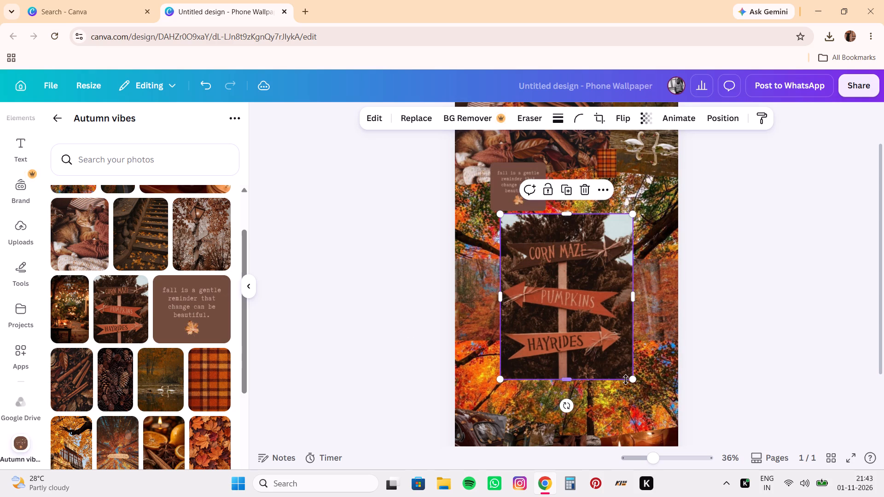
drag(632, 378, 553, 287)
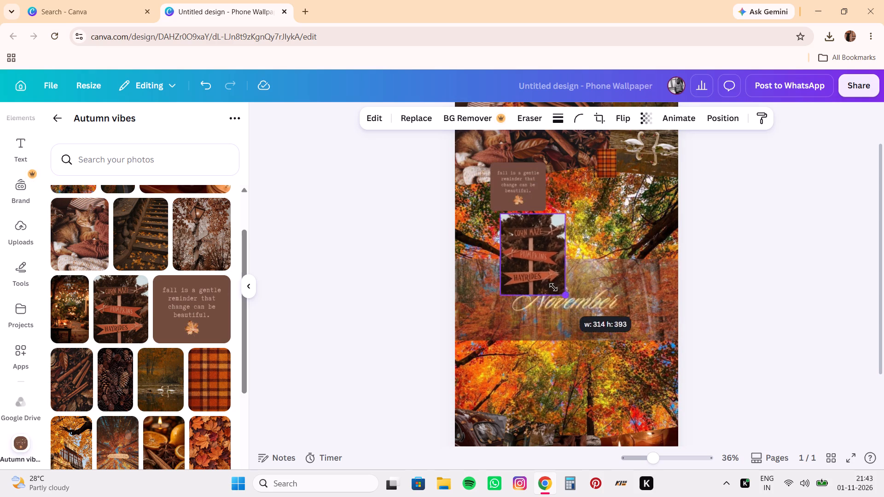
drag(553, 287, 532, 259)
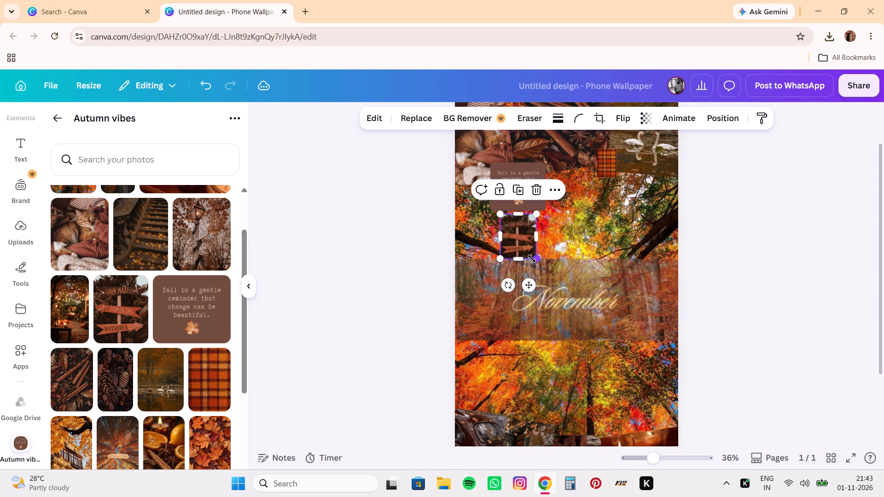
drag(518, 233, 668, 323)
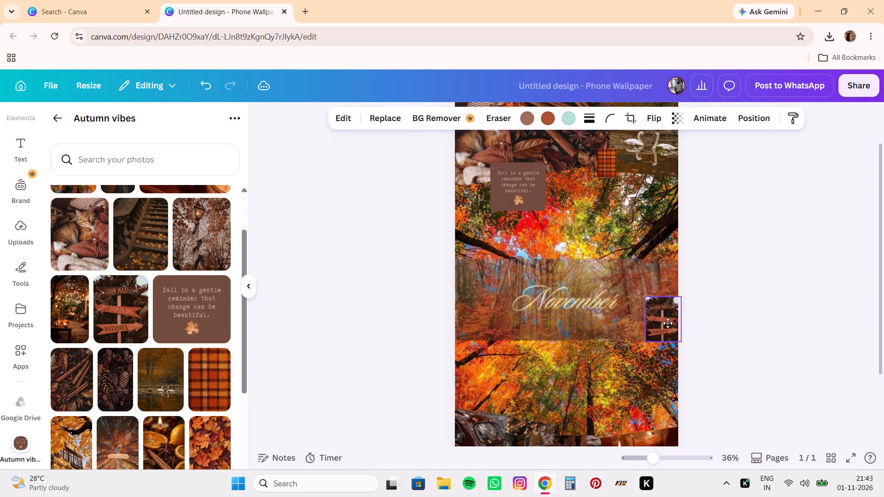
drag(668, 323, 666, 325)
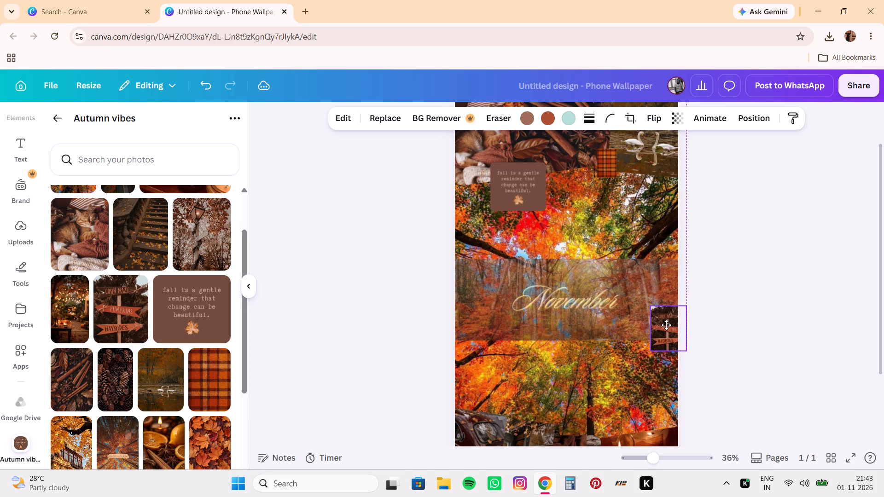
drag(666, 325, 663, 321)
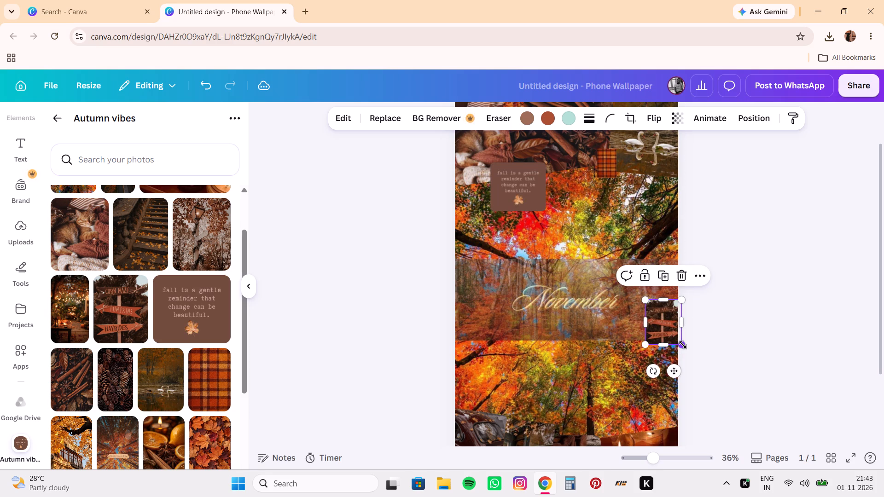
drag(683, 345, 677, 341)
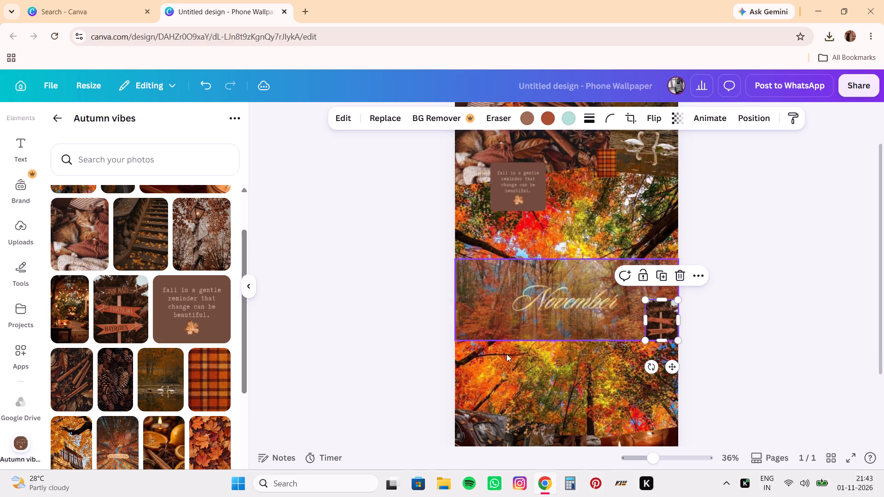
click(442, 372)
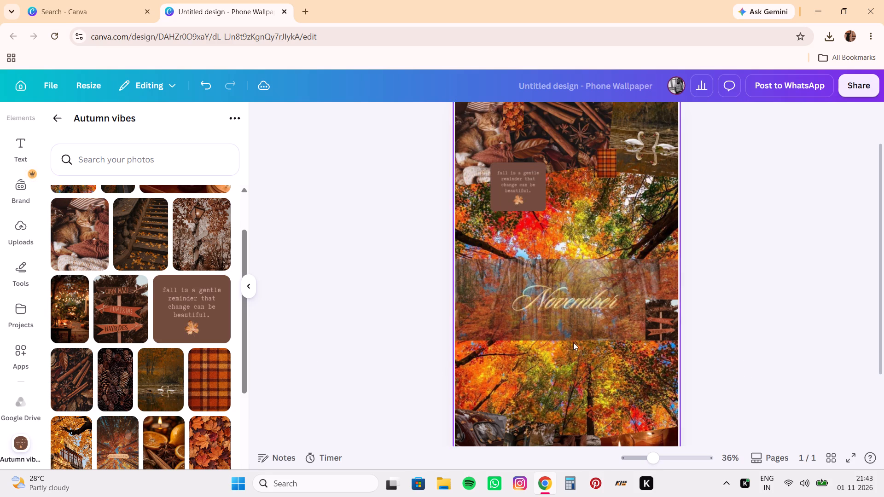
Slightly round the corners of the signpost image on the November banner.
click(654, 320)
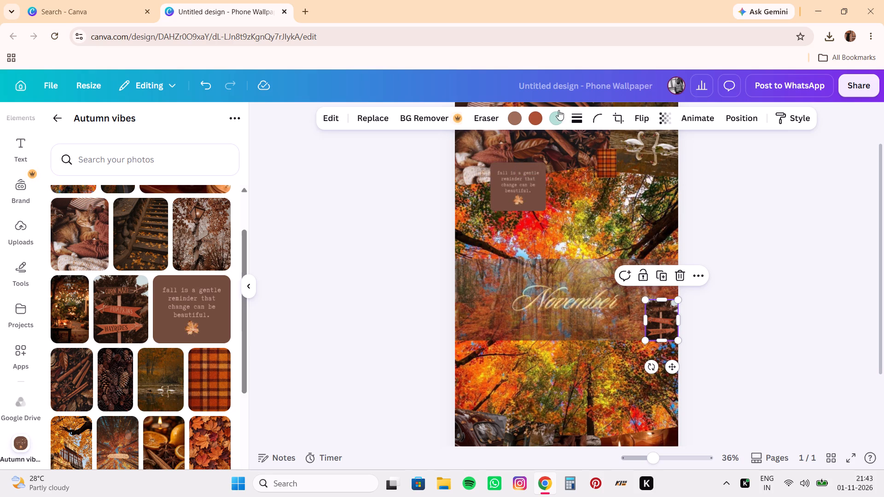
click(599, 121)
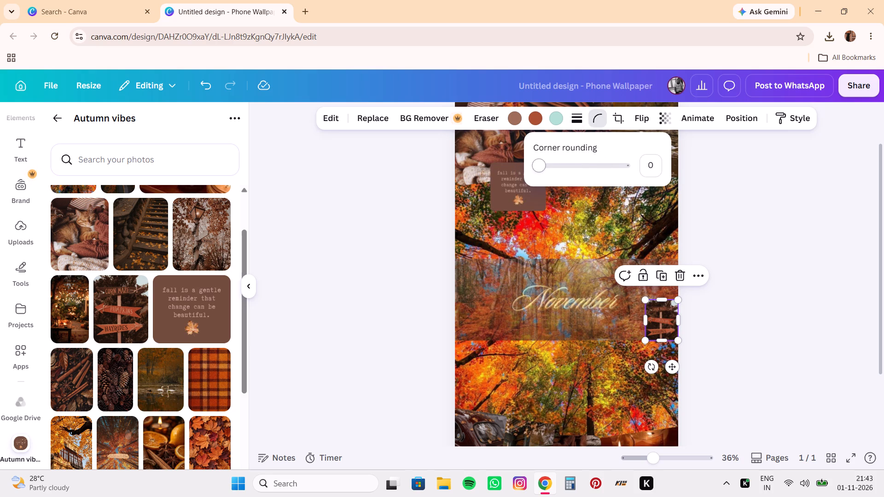
drag(542, 165, 558, 168)
click(350, 245)
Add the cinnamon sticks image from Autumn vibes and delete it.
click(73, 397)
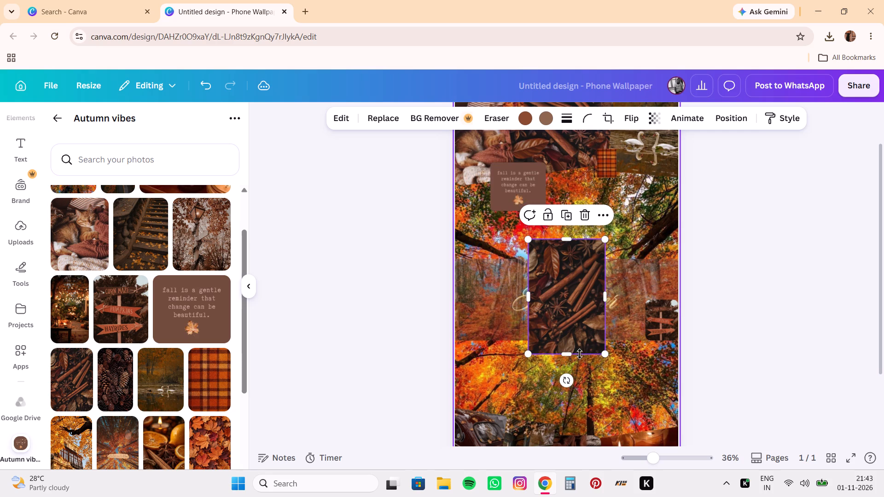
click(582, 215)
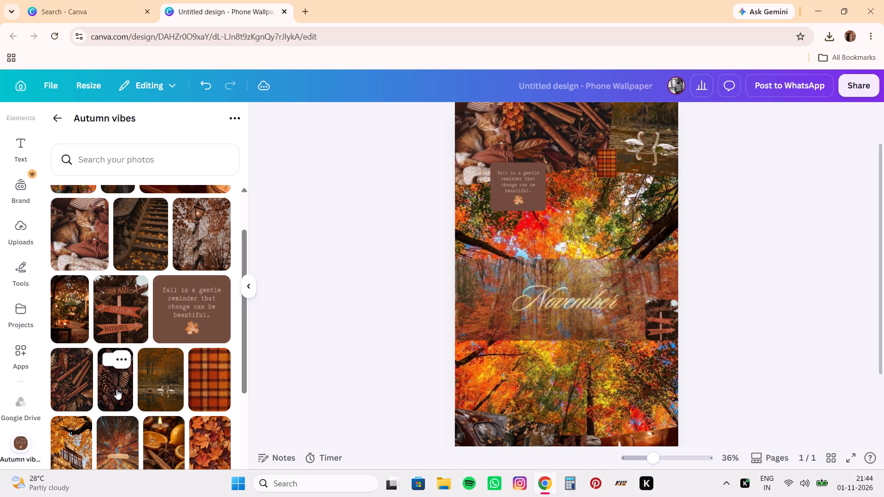
Add the pinecone image, shrink it to about 147 by 261, and place it at the November banner's upper-left corner.
click(116, 389)
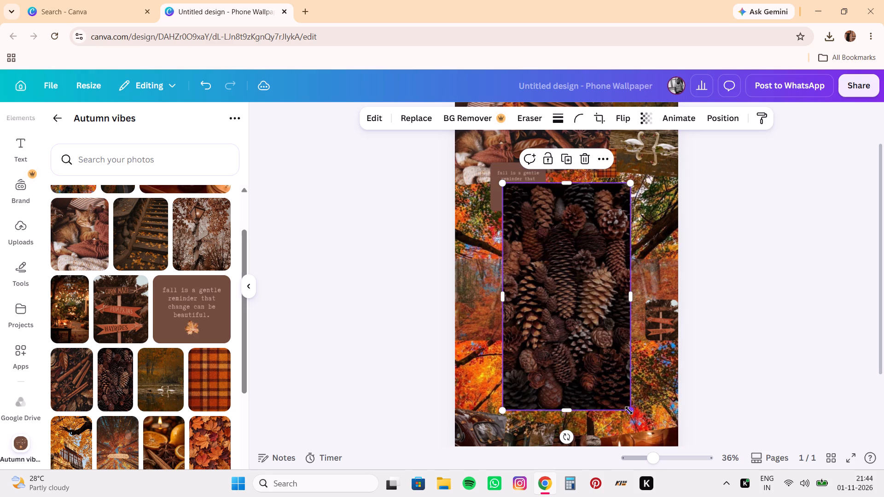
drag(629, 410, 494, 256)
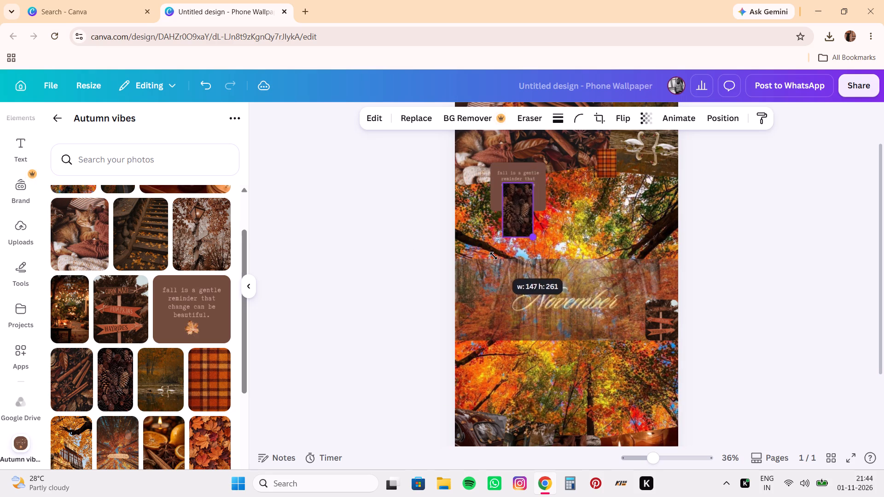
drag(494, 256, 498, 256)
drag(520, 215, 471, 288)
Round the corners of the small pinecone image on the November banner.
click(583, 118)
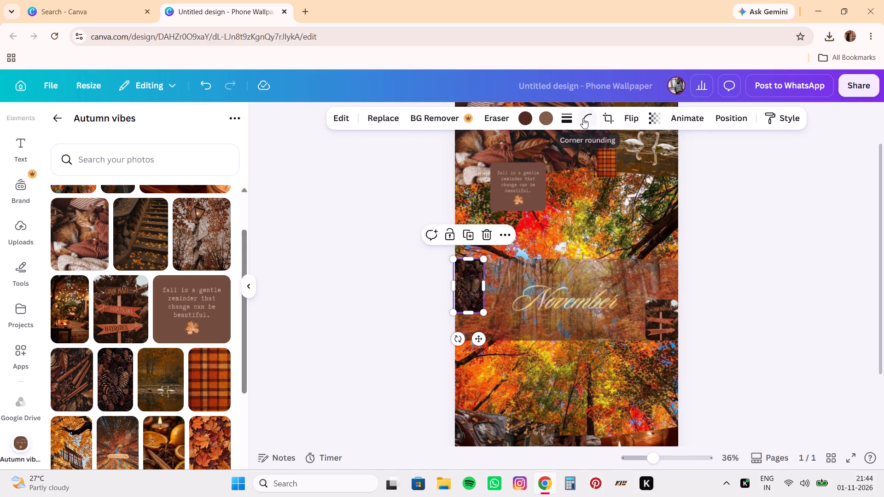
drag(535, 168, 541, 169)
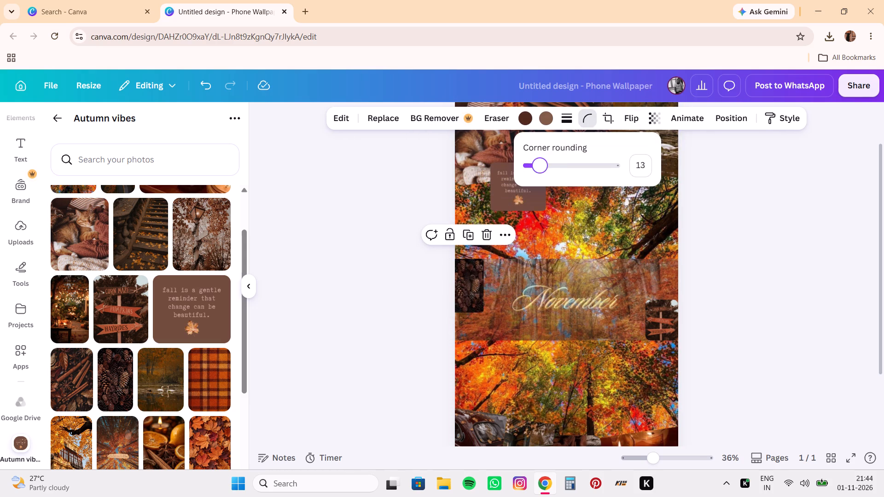
drag(541, 169, 553, 172)
click(348, 260)
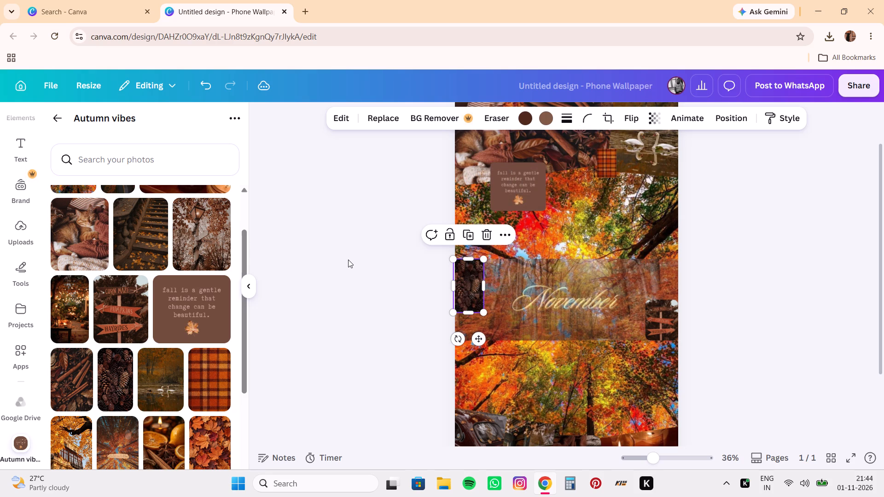
Add the dark forest road image with the "Autumn Vibes" lettering from the Autumn vibes folder to the page.
scroll(405, 306, down, 1)
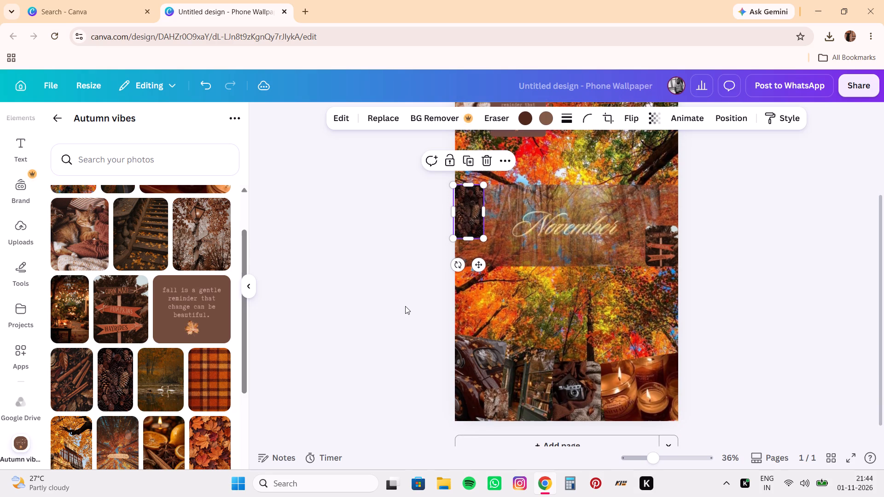
scroll(405, 306, down, 1)
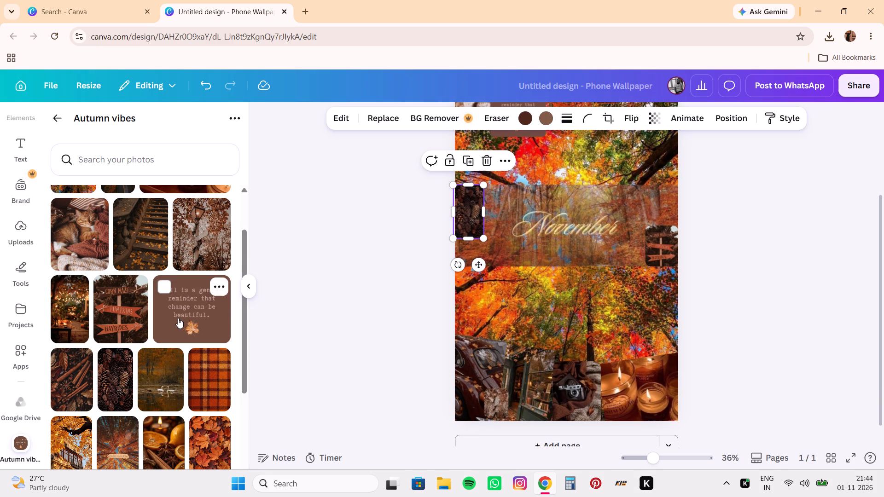
scroll(178, 318, up, 2)
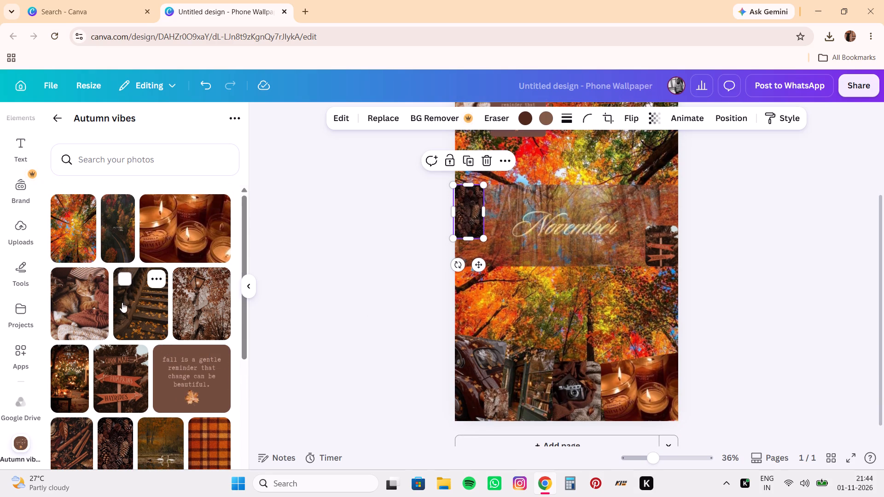
scroll(190, 338, down, 1)
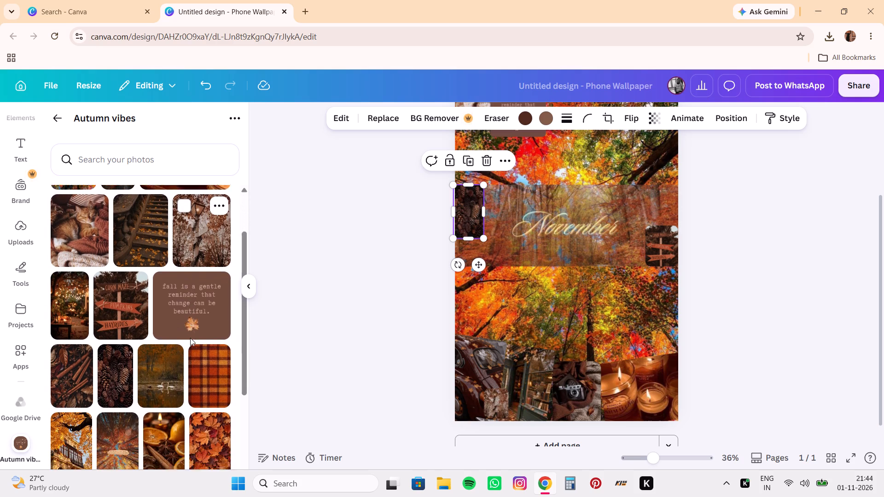
scroll(190, 338, down, 1)
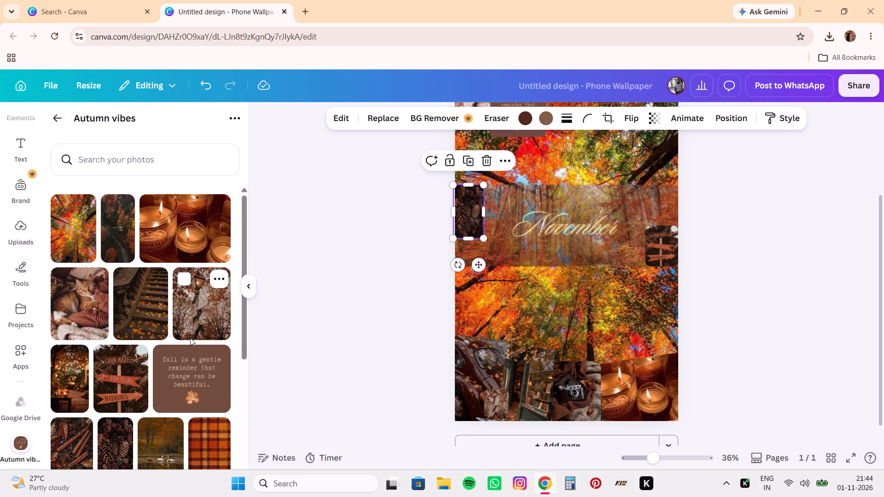
click(116, 237)
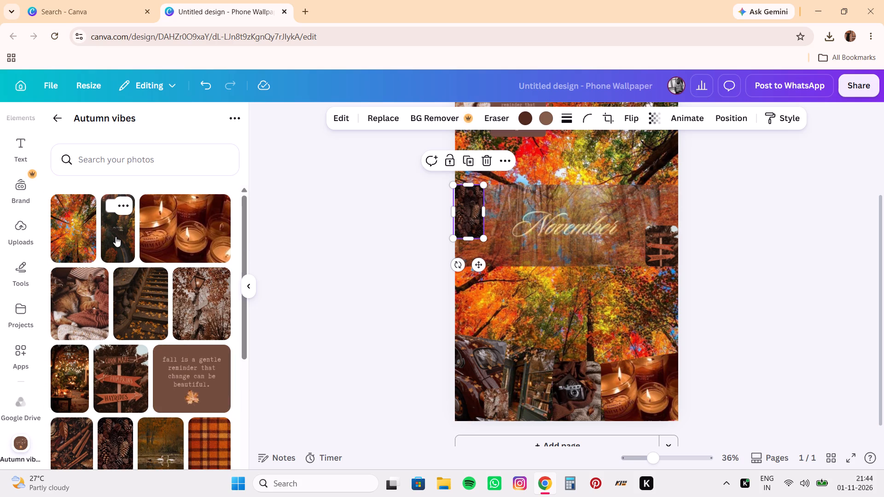
Crop the forest road image on all four sides to a small, nearly square piece around its "Autumn Vibes" lettering.
scroll(527, 251, up, 1)
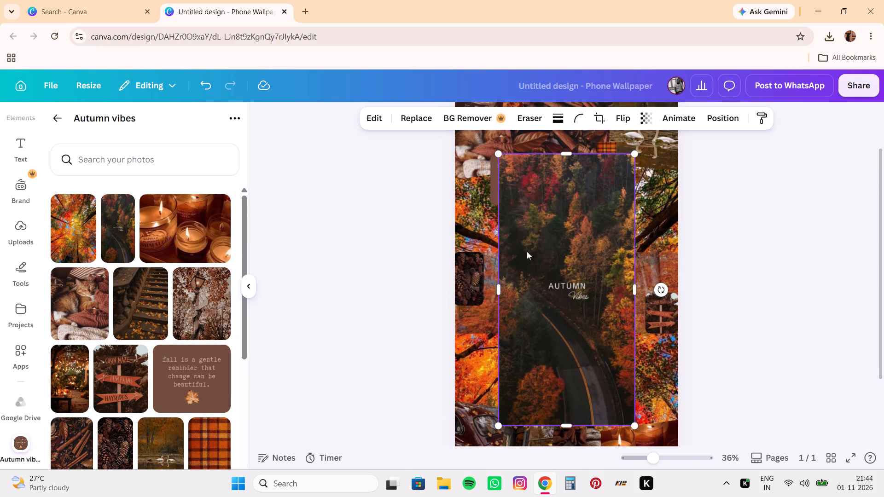
scroll(527, 251, up, 1)
drag(568, 162, 573, 277)
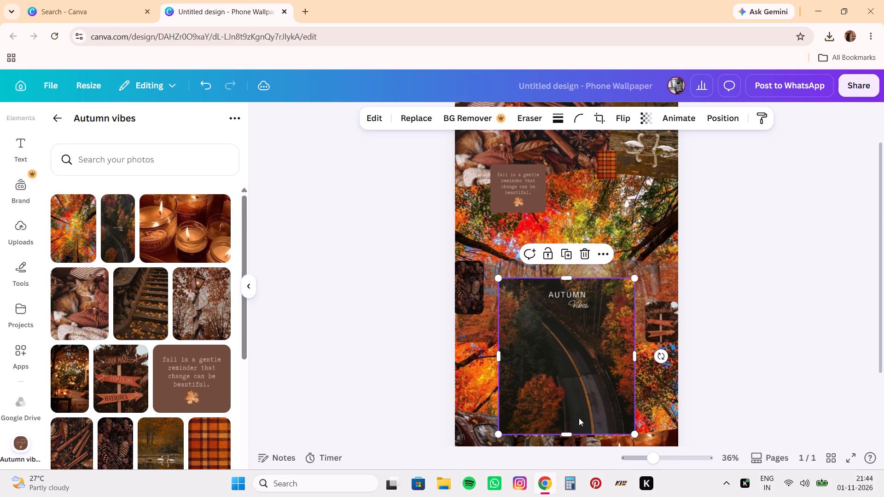
drag(566, 432, 570, 322)
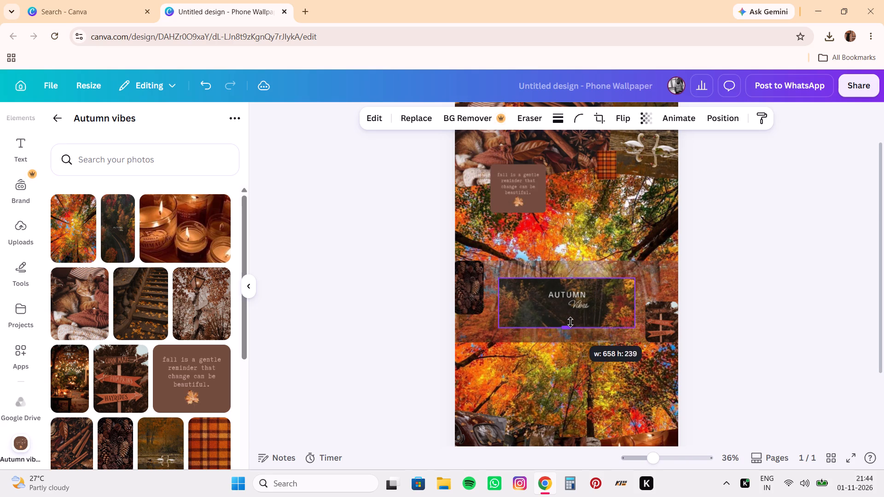
drag(570, 322, 570, 318)
drag(635, 303, 615, 303)
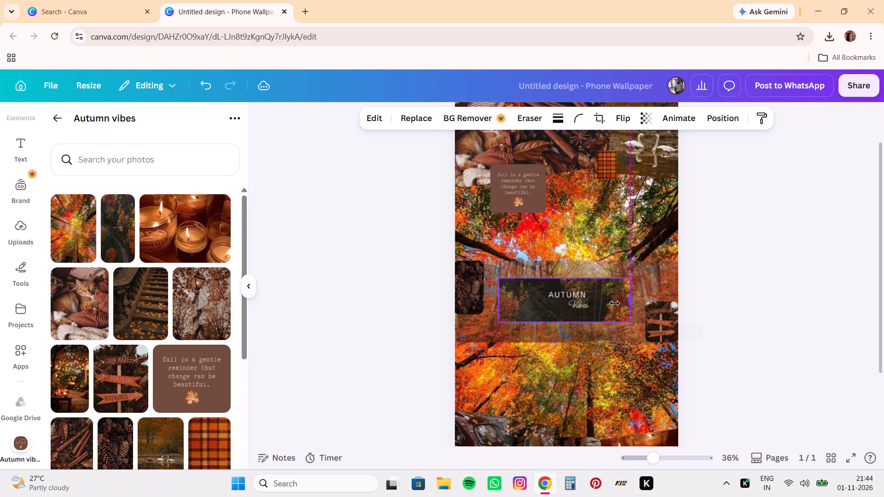
drag(615, 303, 598, 303)
drag(497, 298, 543, 298)
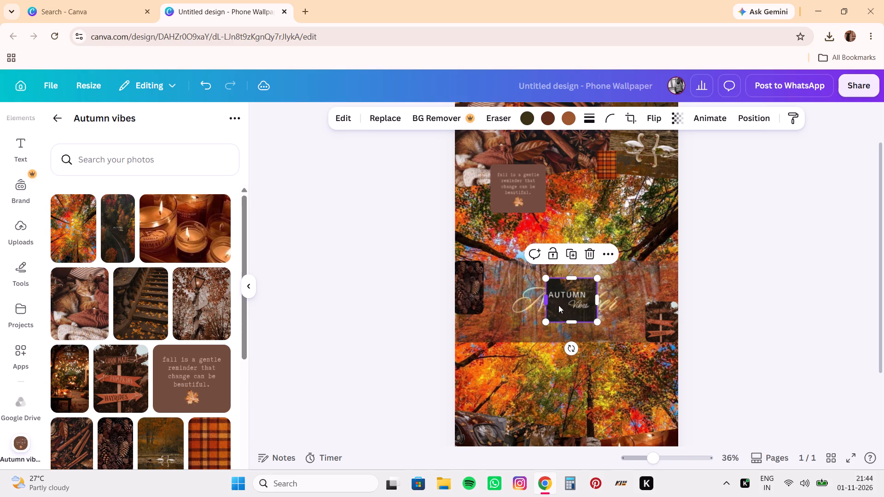
drag(595, 301, 593, 301)
drag(593, 301, 591, 300)
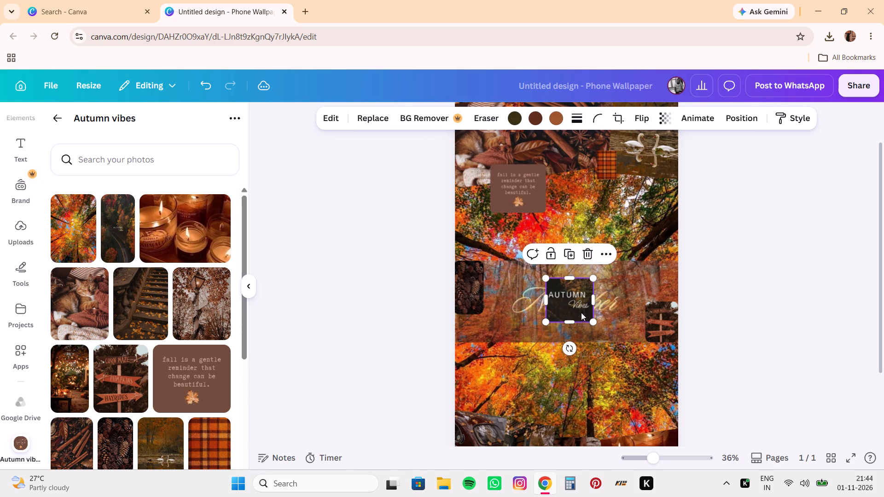
Shrink the cropped "Autumn Vibes" image to about 149 by 139 and place it above the signpost image on the November banner.
drag(592, 321, 575, 307)
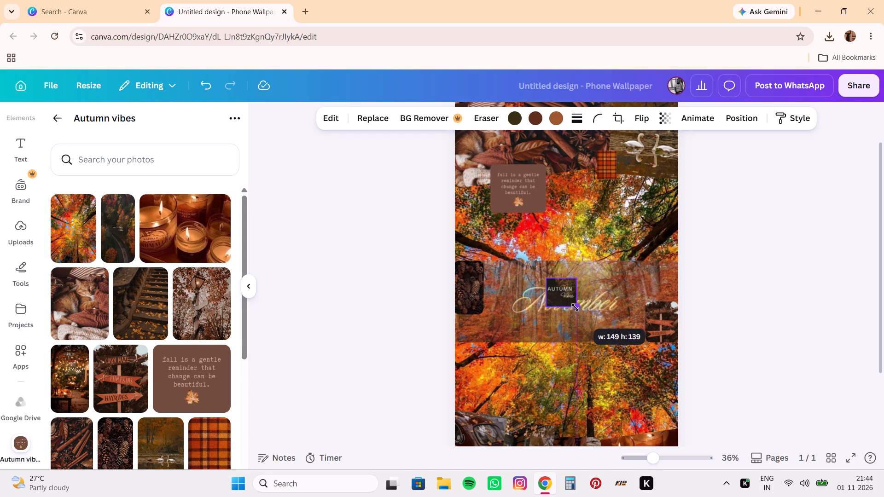
drag(575, 307, 573, 306)
drag(561, 290, 582, 282)
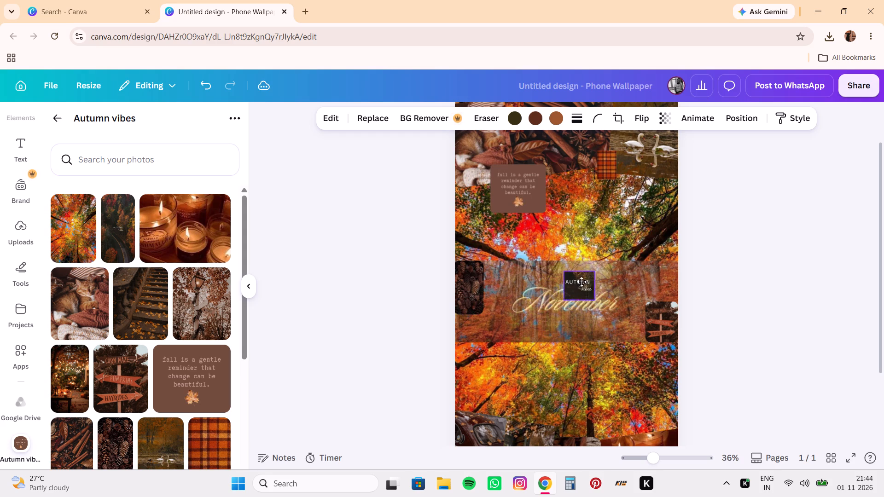
drag(582, 282, 659, 274)
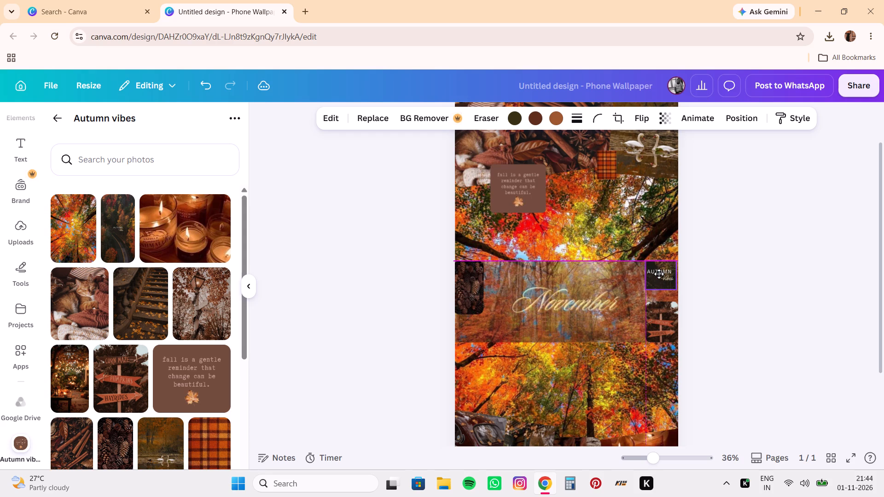
drag(659, 274, 661, 278)
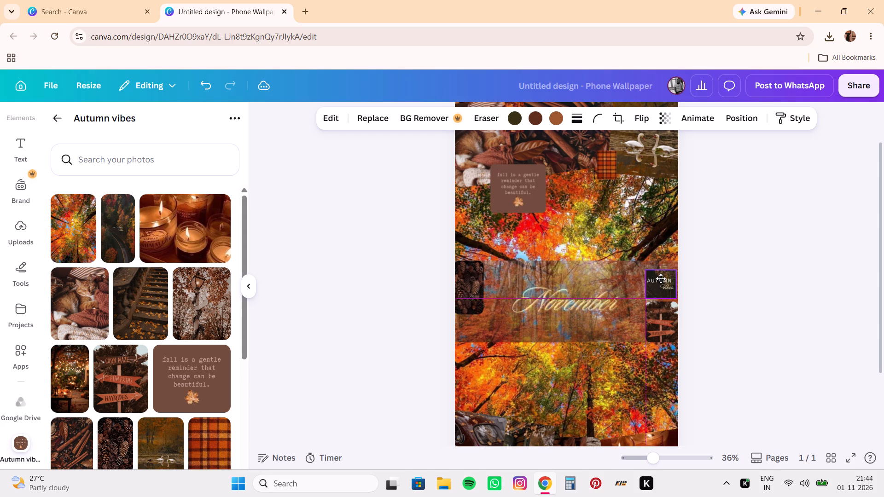
drag(661, 278, 659, 276)
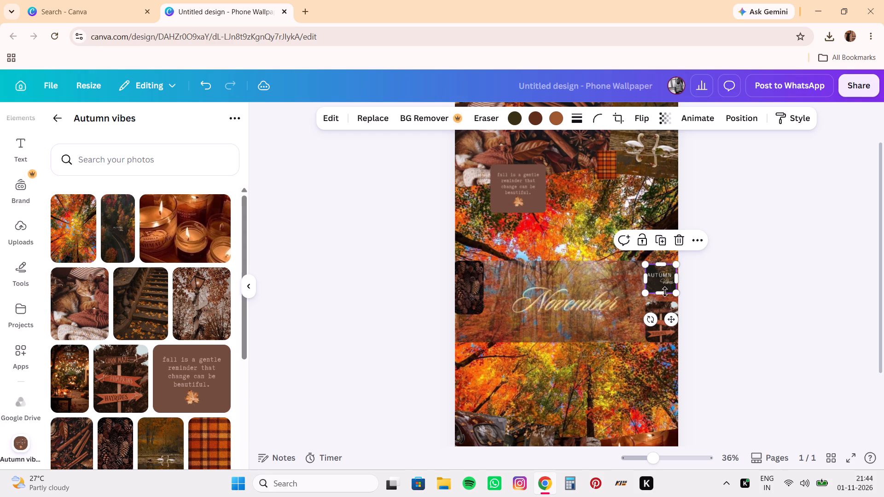
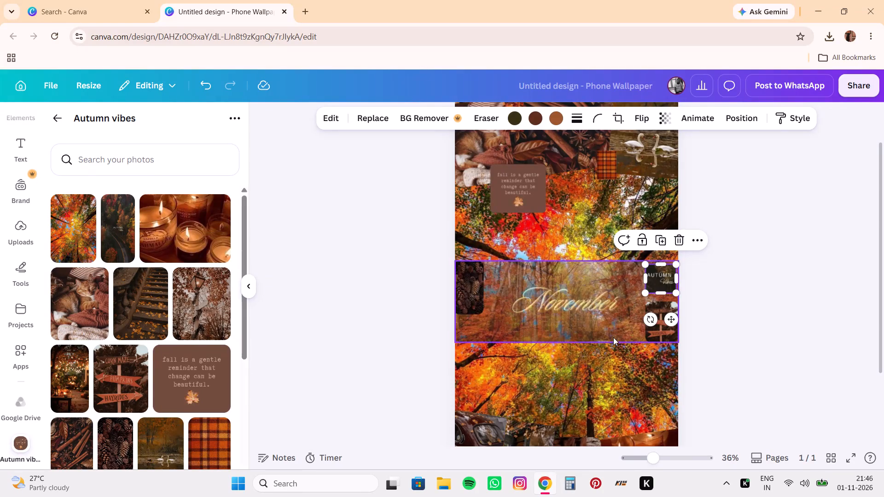
Move the small "Autumn Vibes" image off the November banner to the page's lower part, above the camera and candle images.
drag(661, 278, 635, 329)
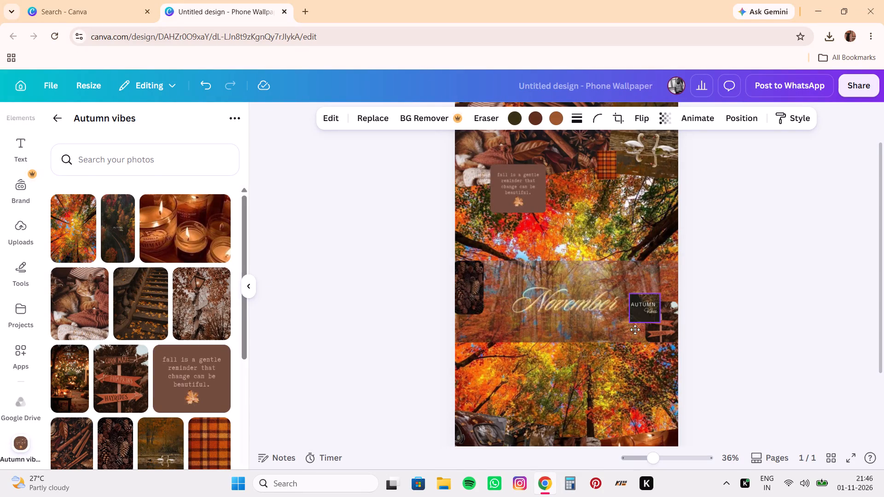
drag(635, 329, 600, 430)
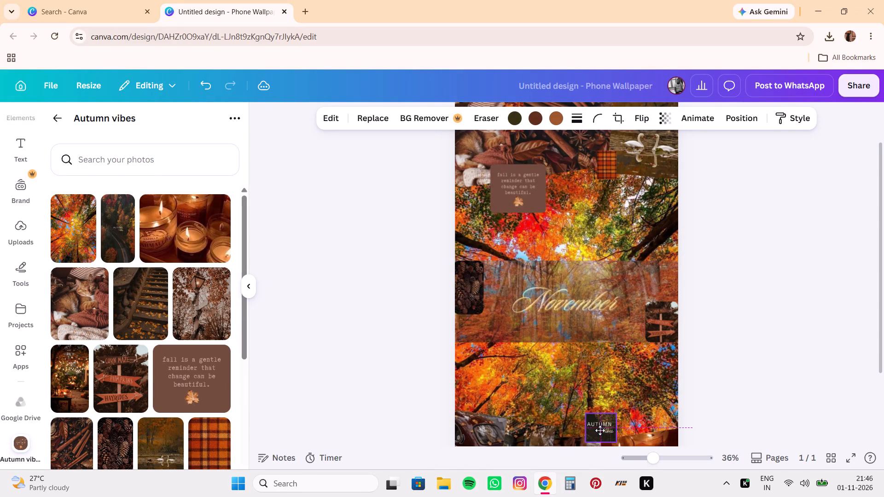
drag(600, 430, 600, 431)
scroll(664, 372, down, 1)
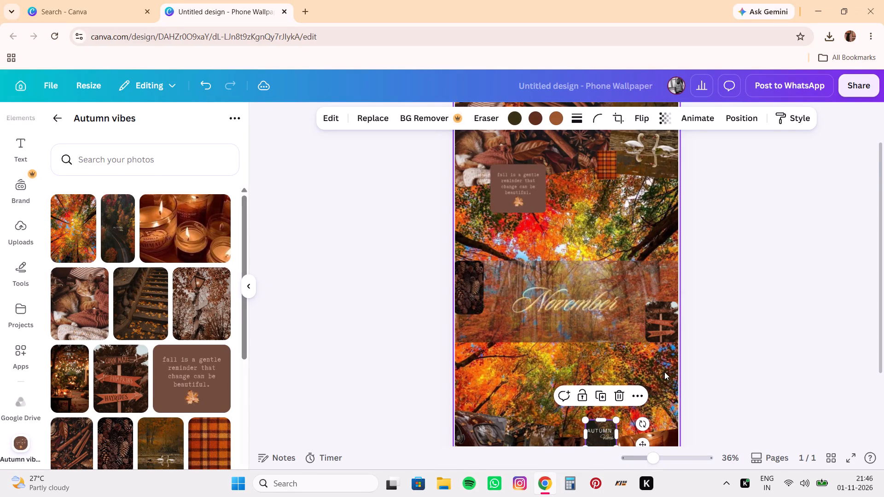
scroll(664, 372, down, 1)
click(657, 285)
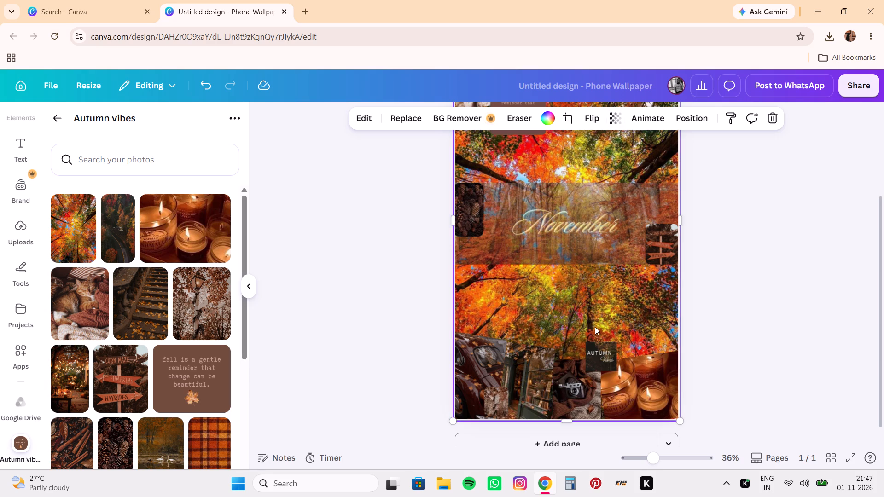
Round the corners of the small "Autumn Vibes" image near the bottom of the page.
click(599, 354)
click(599, 123)
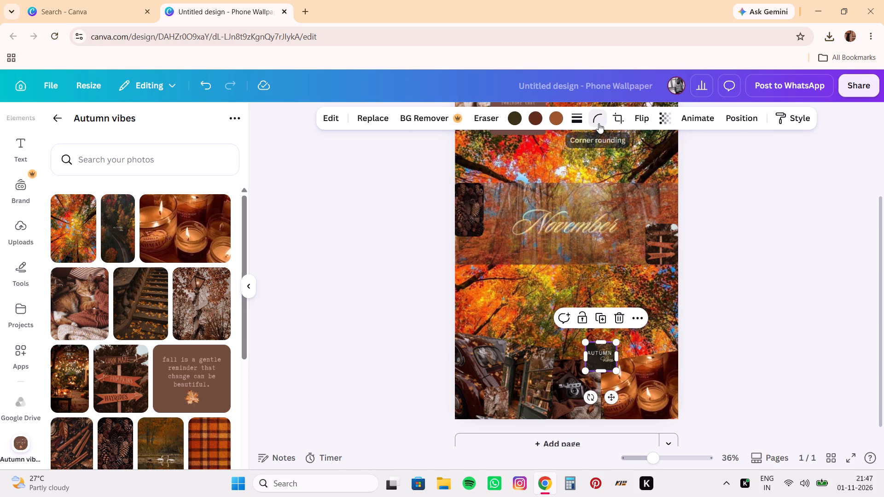
drag(543, 164, 555, 167)
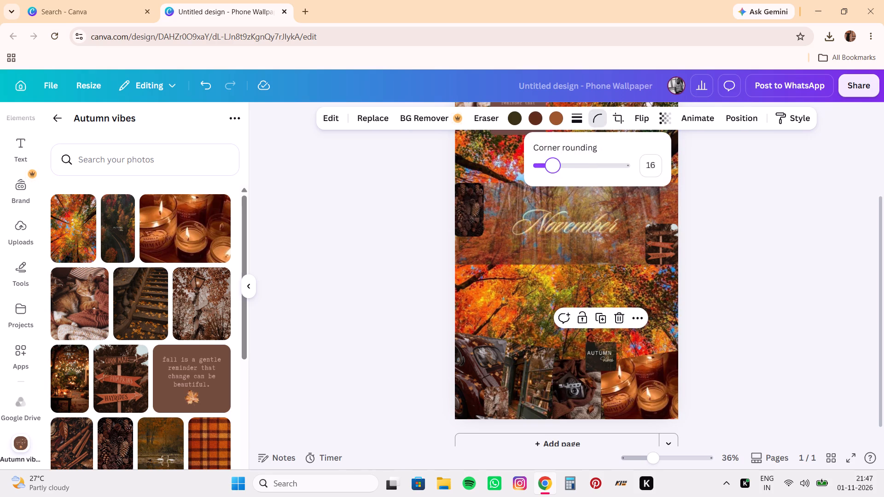
drag(555, 167, 565, 169)
click(660, 320)
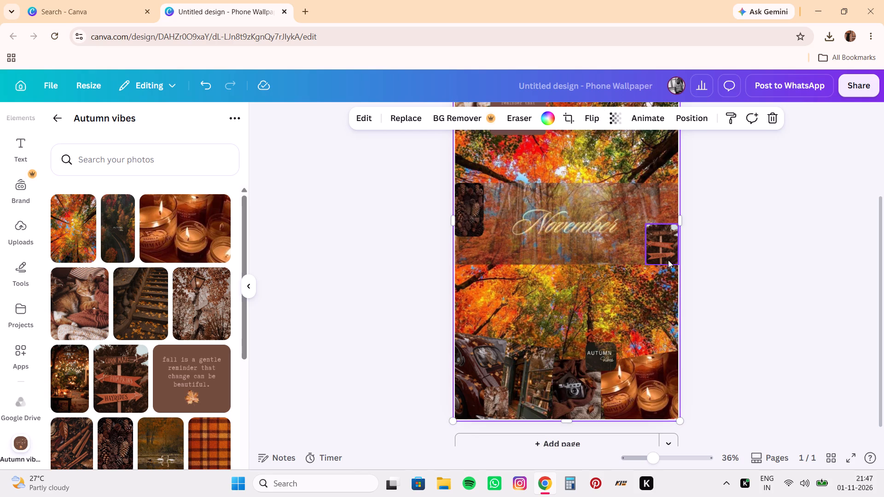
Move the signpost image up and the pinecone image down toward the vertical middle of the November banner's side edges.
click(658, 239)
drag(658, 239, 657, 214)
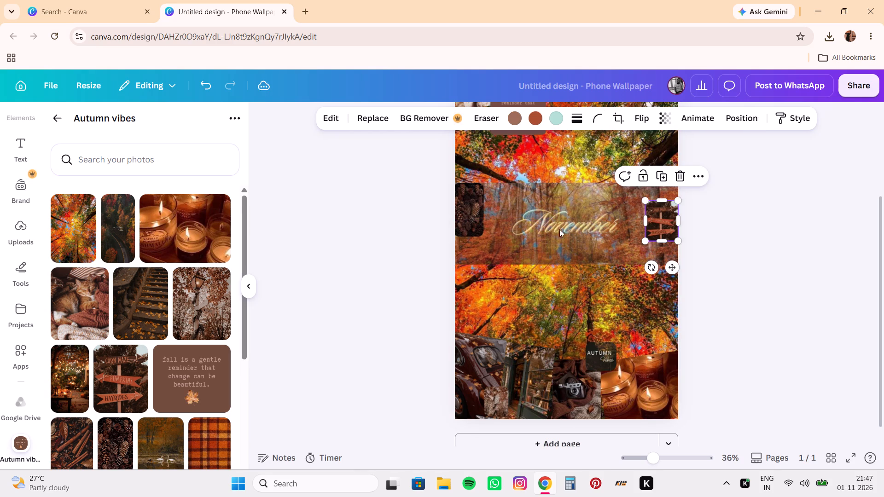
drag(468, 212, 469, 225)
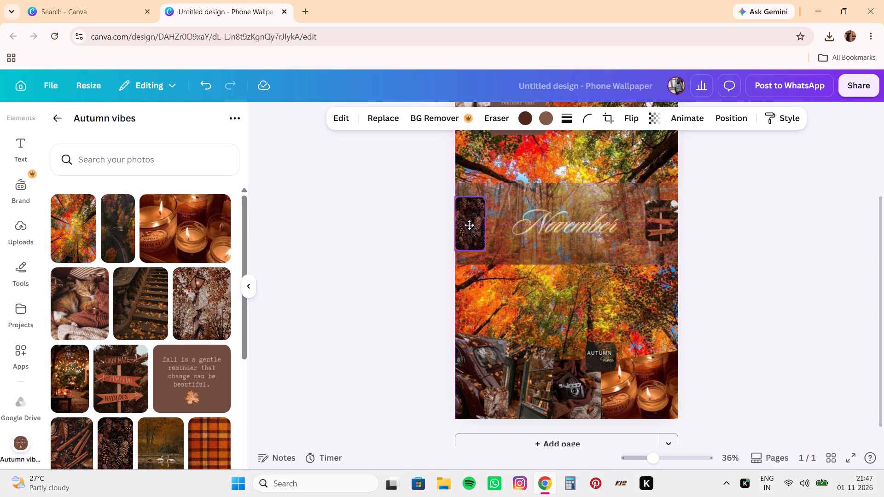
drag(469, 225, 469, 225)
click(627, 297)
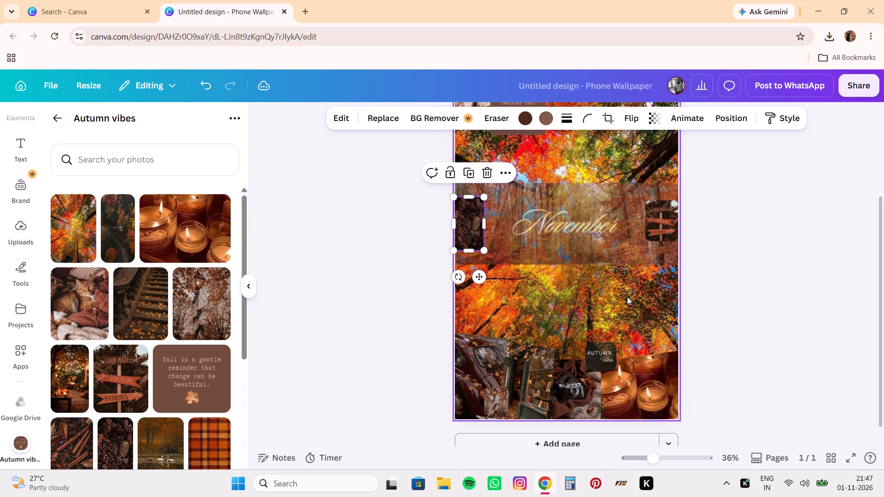
Add the leaf-covered street image from the Autumn vibes folder, shrink it to a small piece and place it on the November banner.
scroll(174, 327, down, 2)
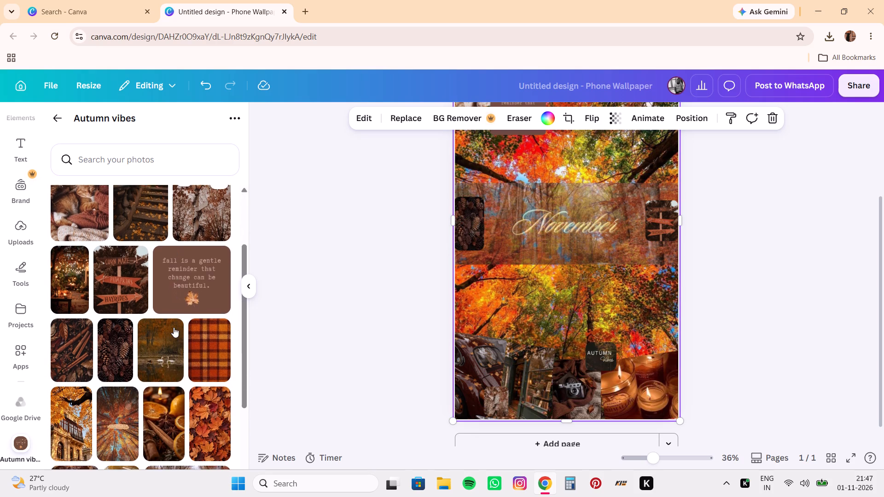
scroll(174, 327, down, 3)
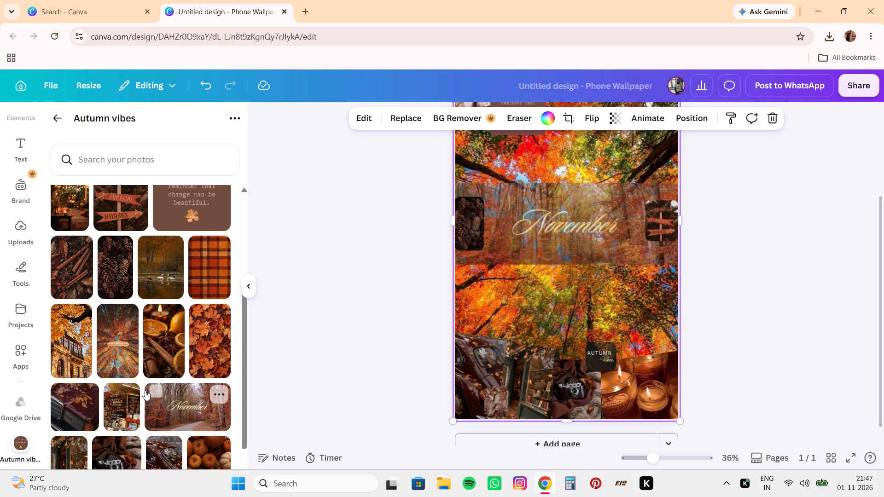
scroll(145, 390, down, 3)
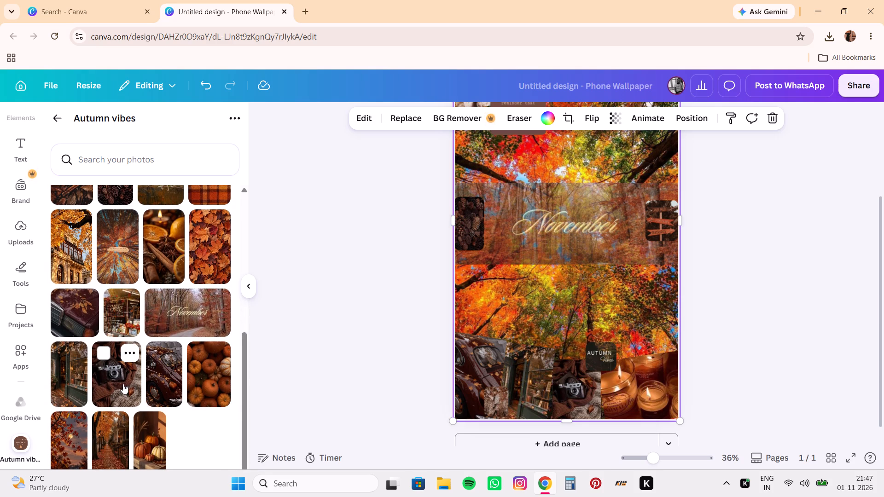
scroll(123, 384, down, 1)
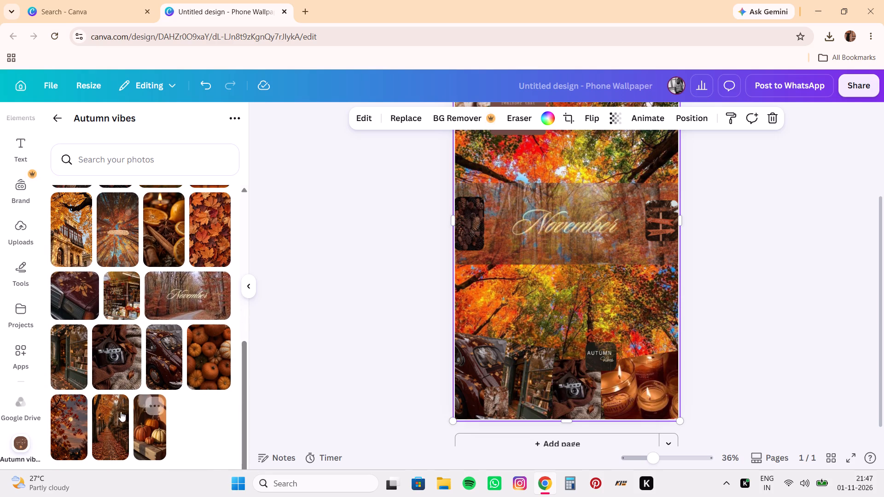
click(95, 435)
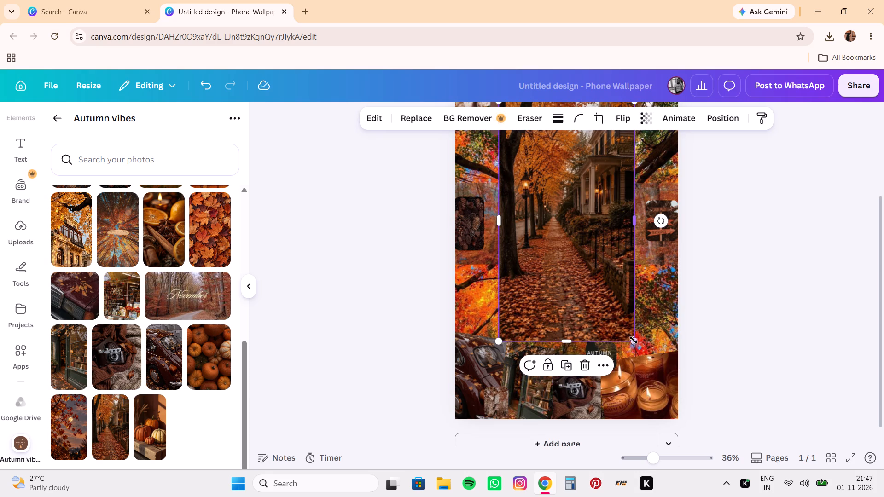
drag(634, 341, 496, 185)
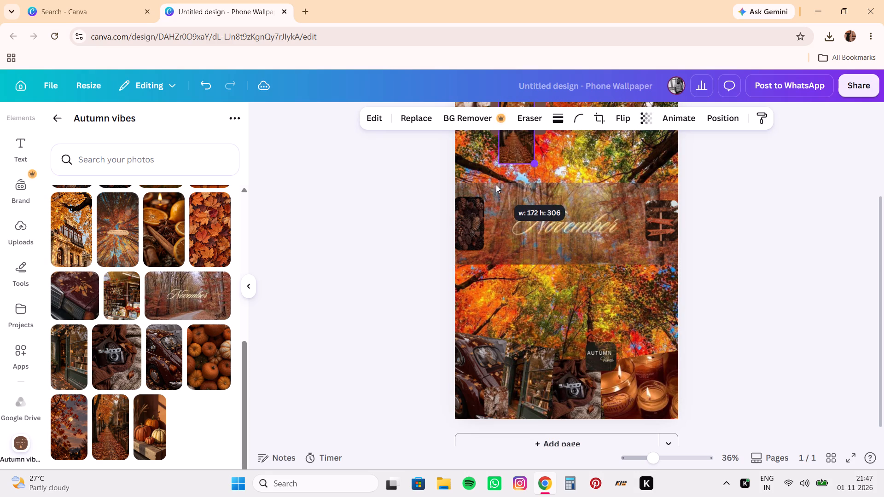
scroll(528, 150, up, 1)
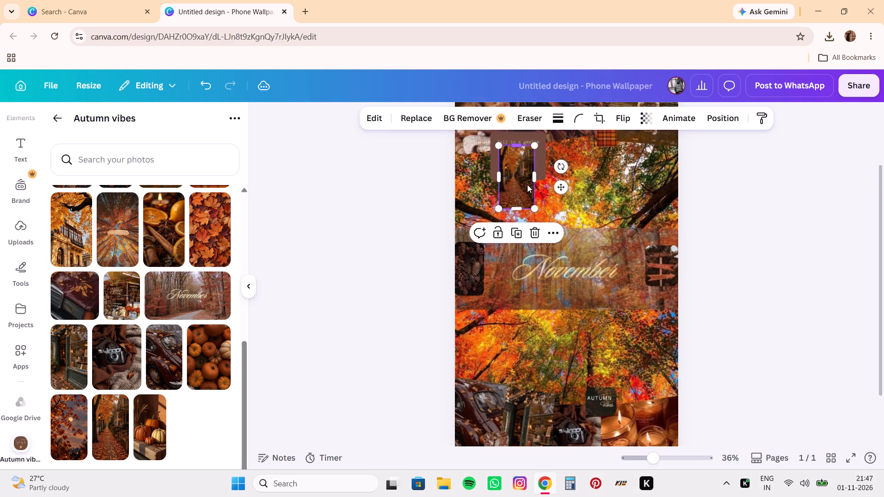
drag(533, 208, 524, 198)
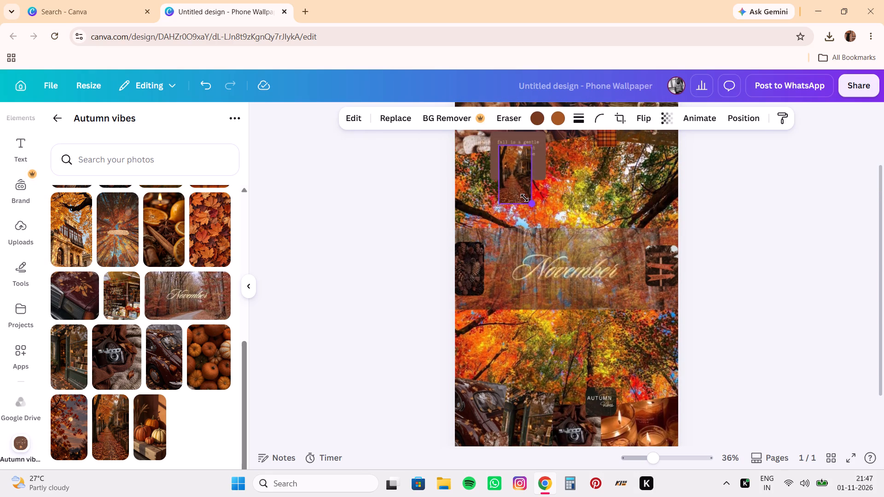
drag(524, 198, 515, 188)
drag(506, 165, 573, 222)
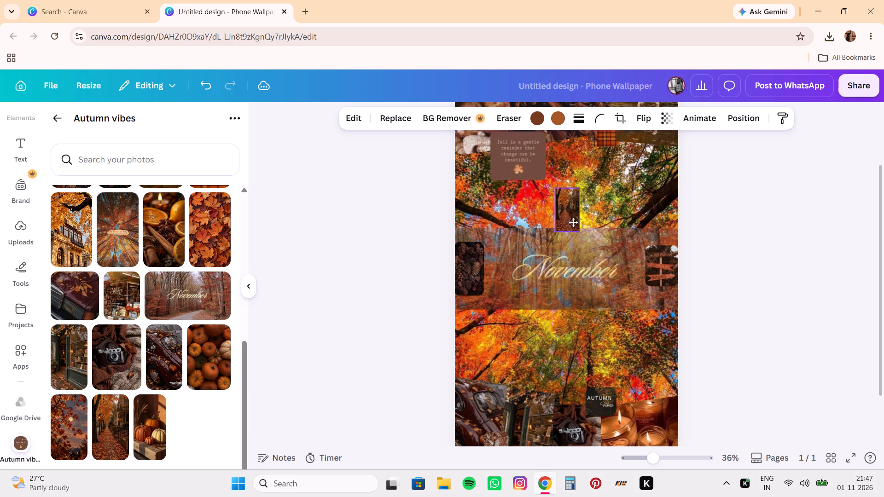
drag(573, 222, 635, 287)
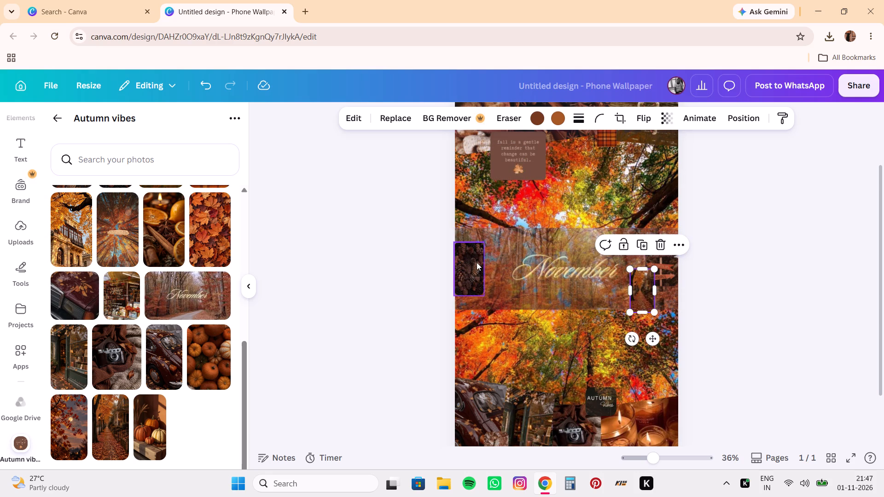
Move the pinecone image to the November banner's upper-left corner and the street image to just below and right of it.
drag(477, 262, 478, 247)
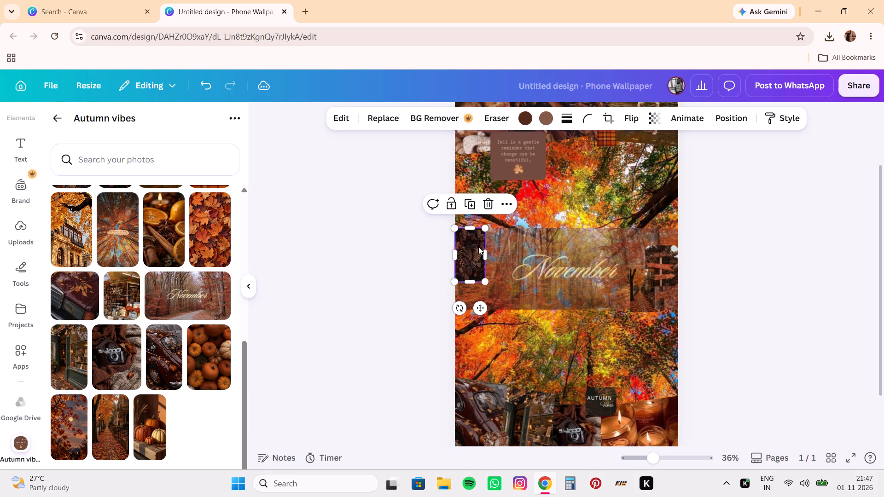
drag(645, 298, 489, 300)
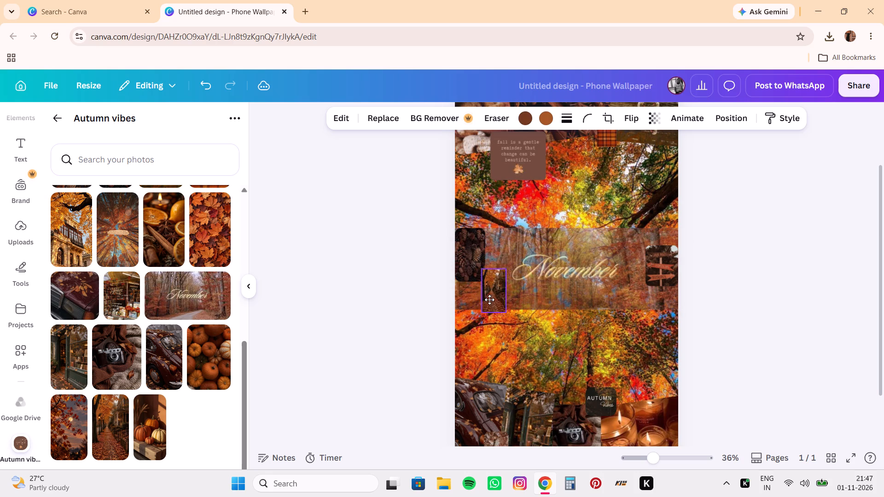
drag(489, 300, 490, 299)
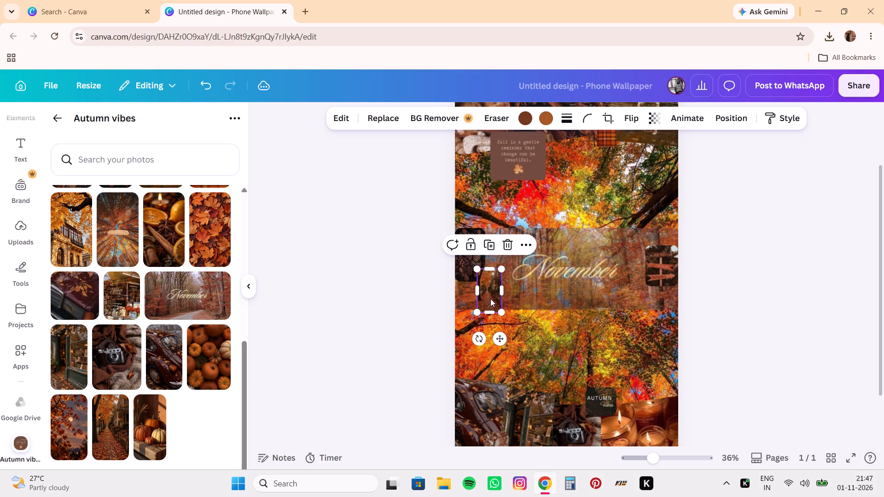
Move the signpost image to the upper-right corner of the November banner.
drag(666, 272, 669, 255)
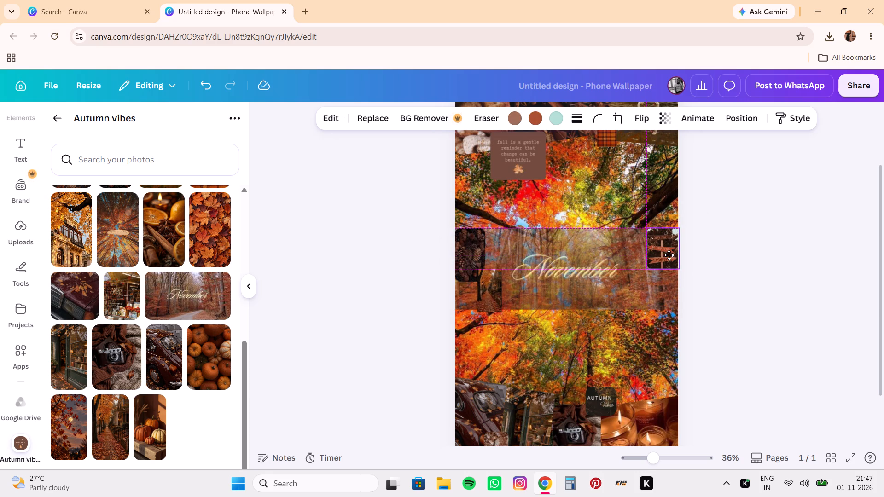
drag(669, 255, 669, 254)
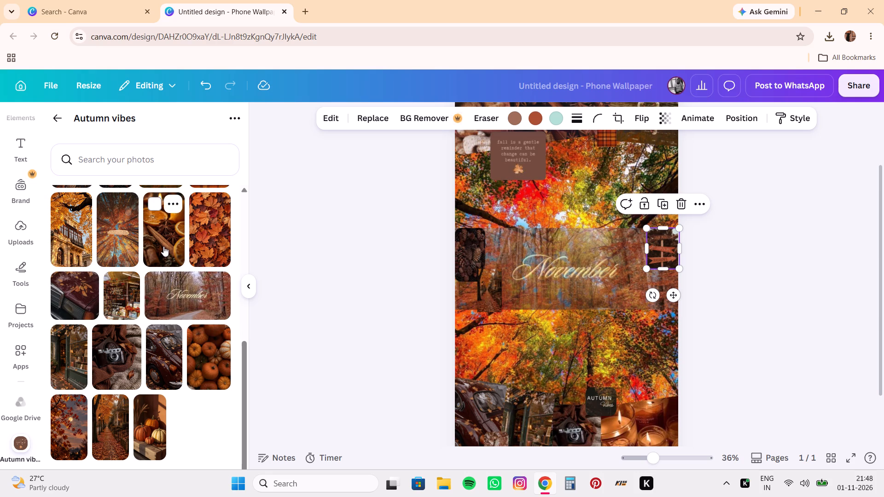
Add the orange slices and cinnamon image from the Autumn vibes folder, shrink it and place it below and left of the signpost.
scroll(423, 289, up, 1)
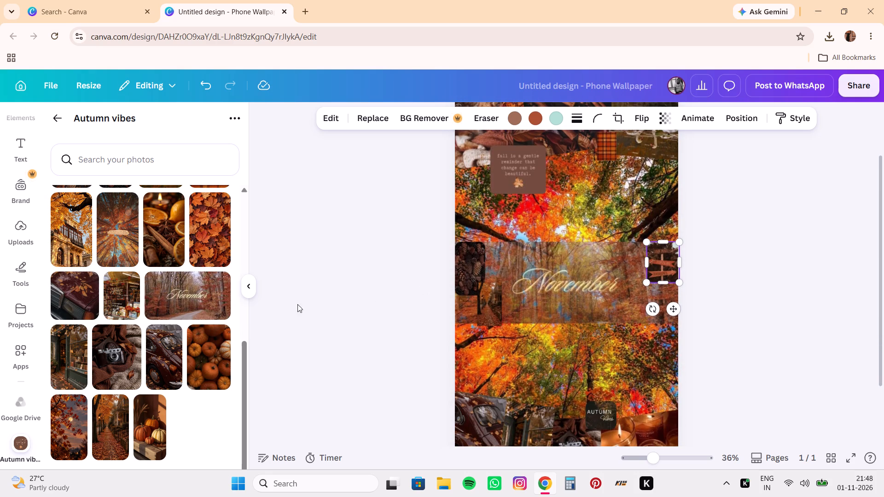
click(157, 236)
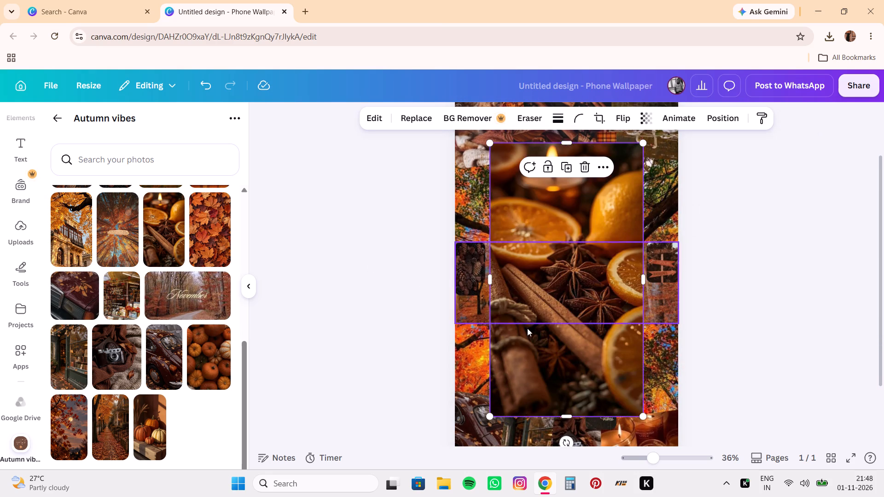
drag(645, 416, 592, 329)
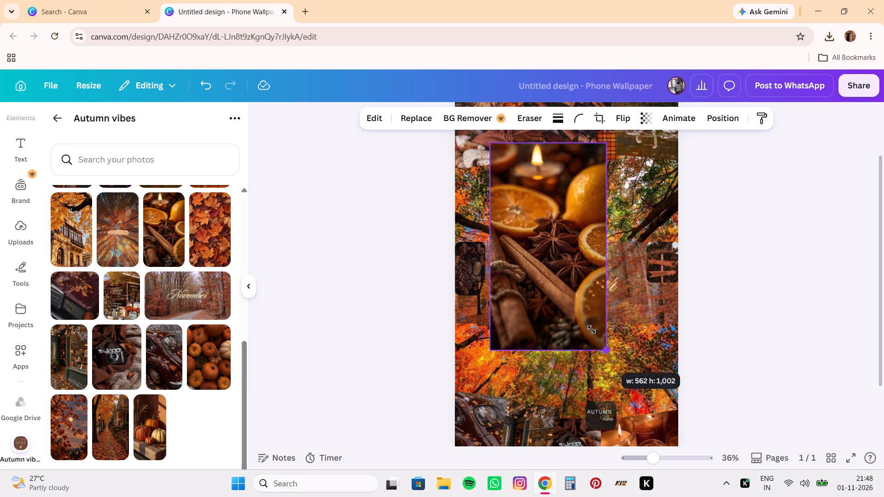
drag(592, 329, 518, 230)
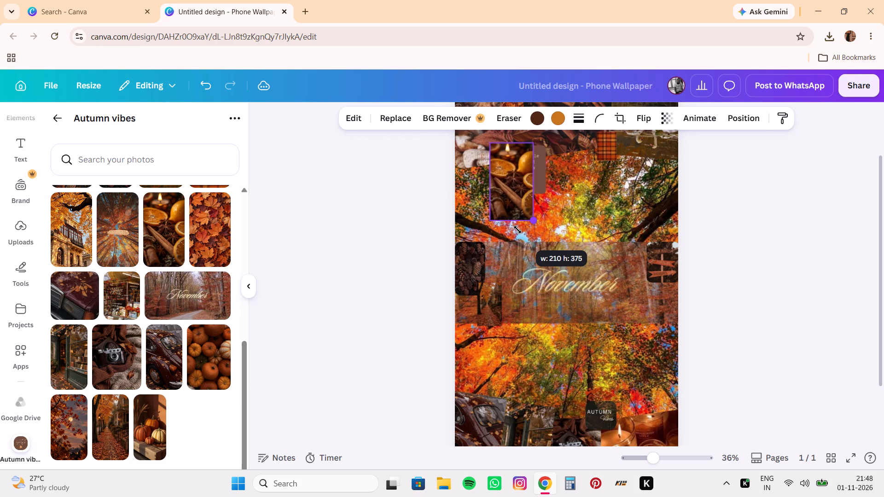
drag(518, 230, 506, 222)
drag(514, 173, 645, 305)
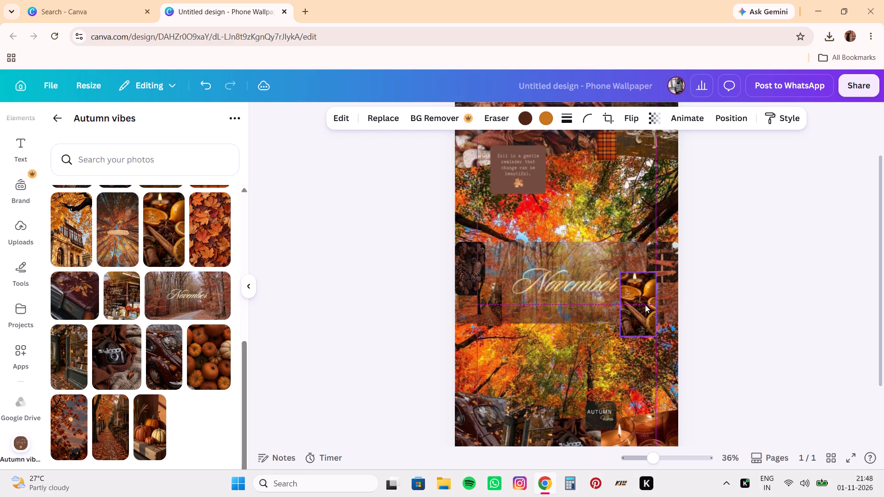
drag(658, 338, 656, 330)
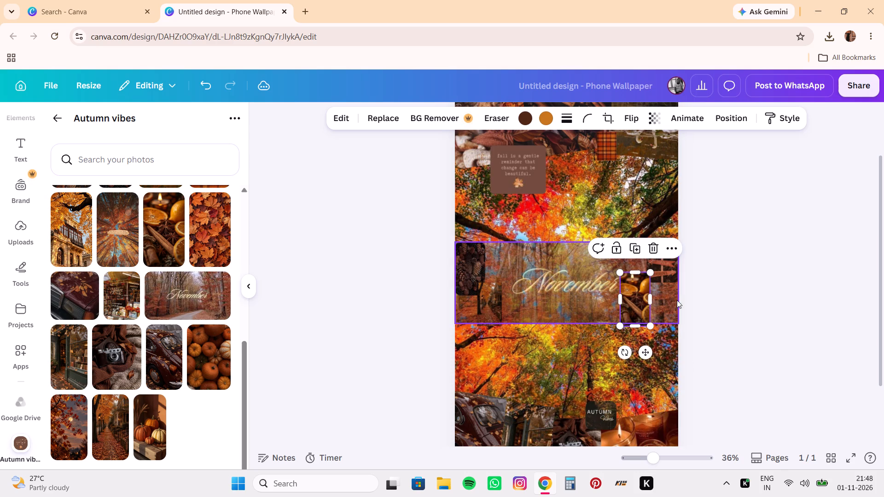
click(678, 301)
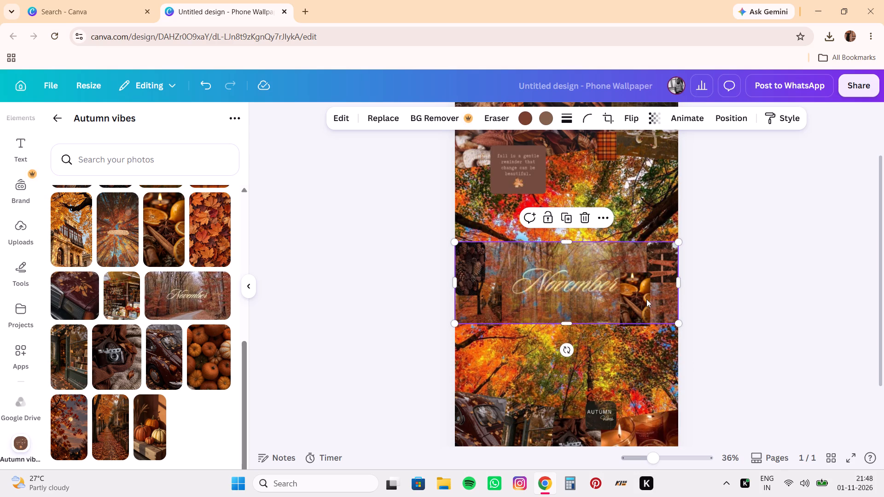
Set the corner rounding of the orange and cinnamon image on the November banner to 19.
click(633, 298)
click(583, 125)
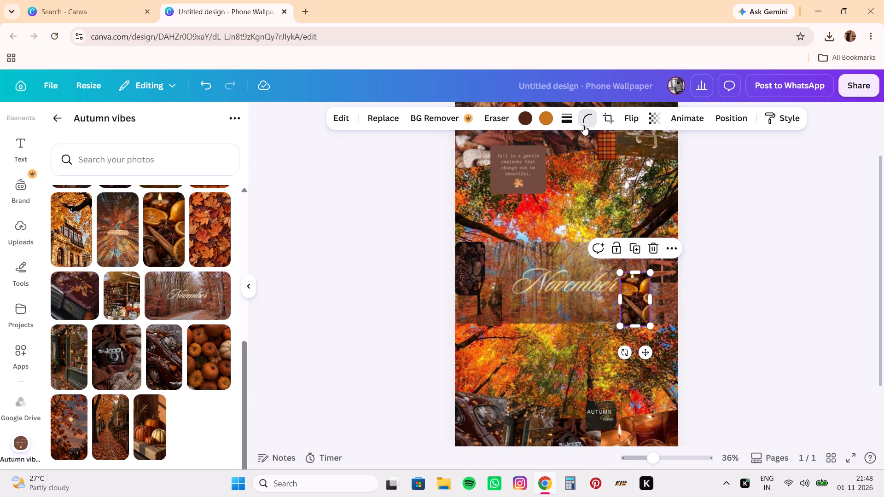
drag(529, 162, 544, 165)
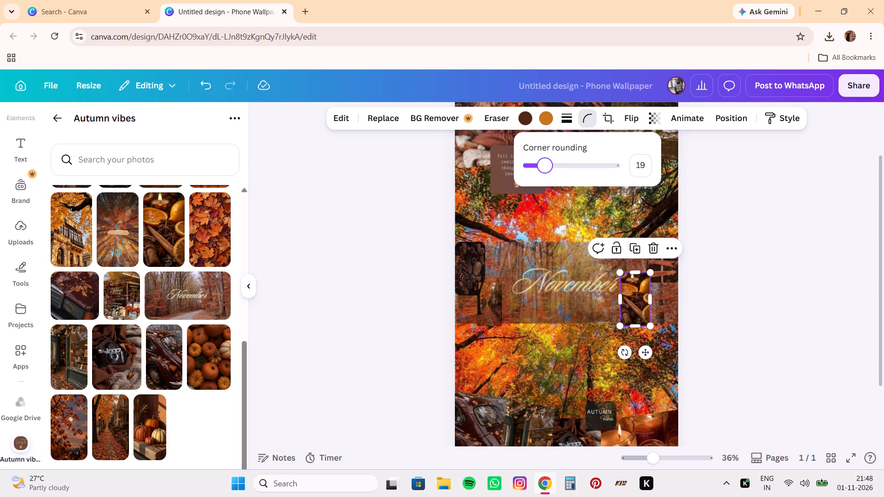
click(668, 457)
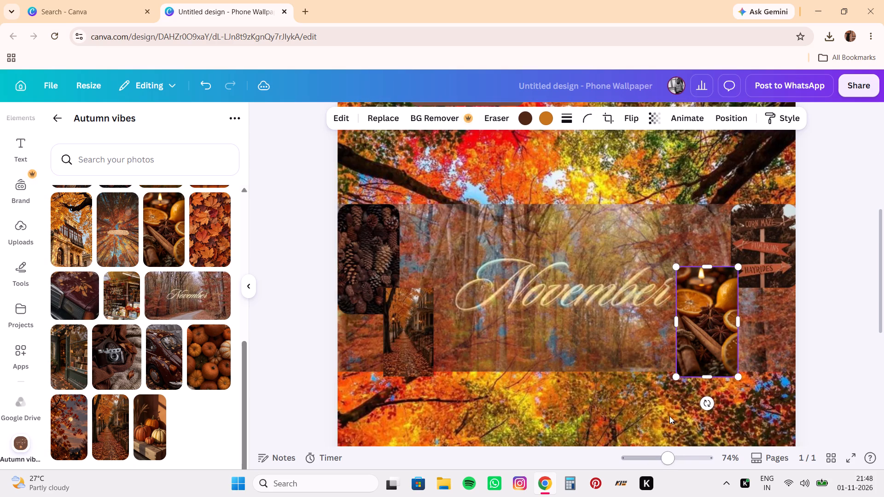
Set the corner rounding of the leaf-covered street image on the November banner to 17.
click(412, 343)
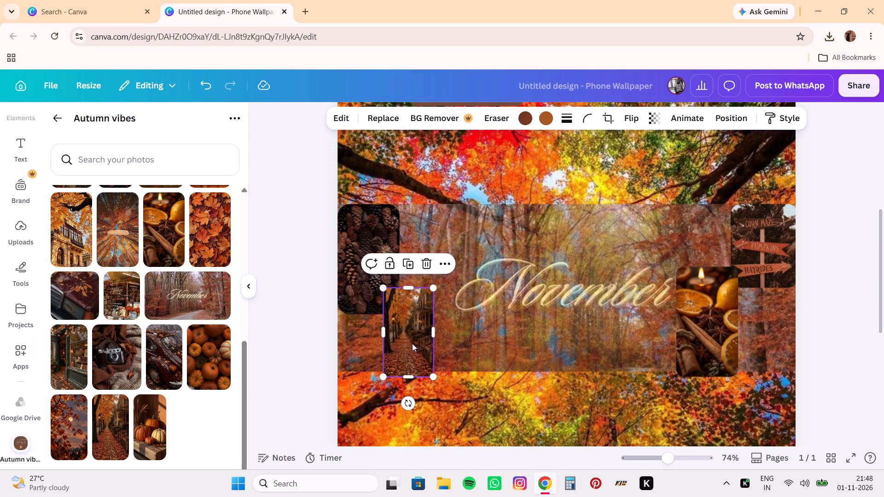
click(586, 118)
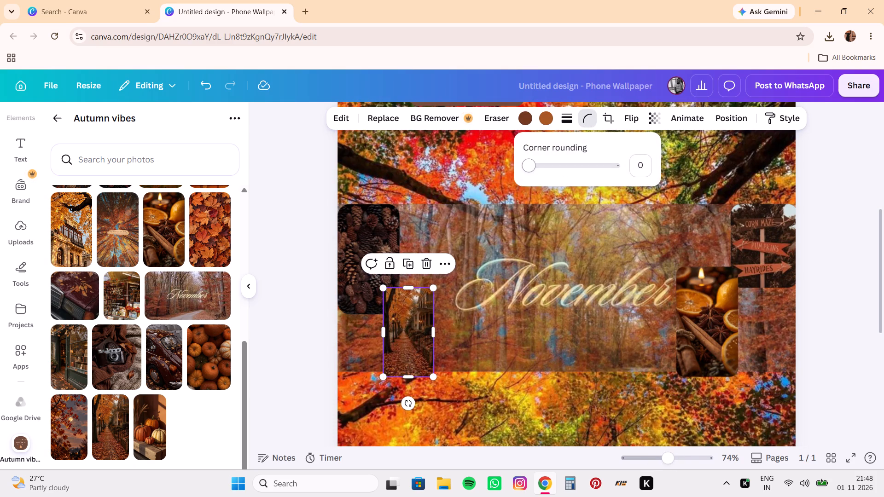
drag(529, 168, 543, 170)
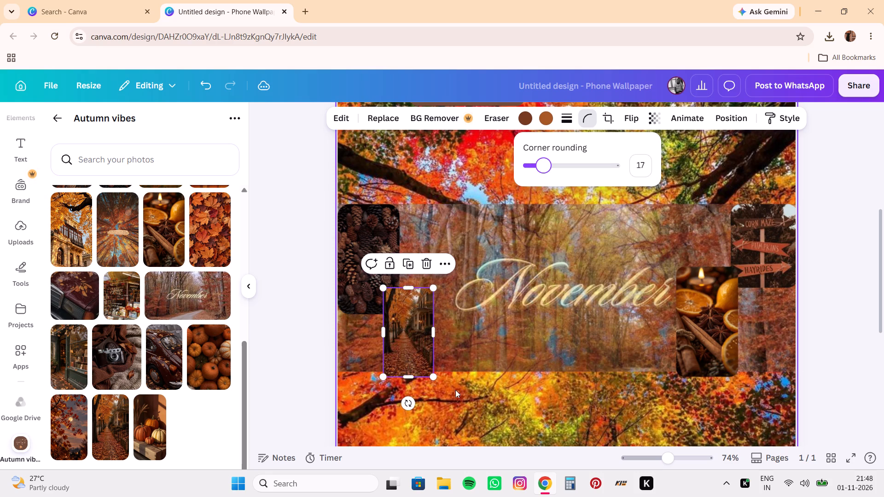
click(453, 412)
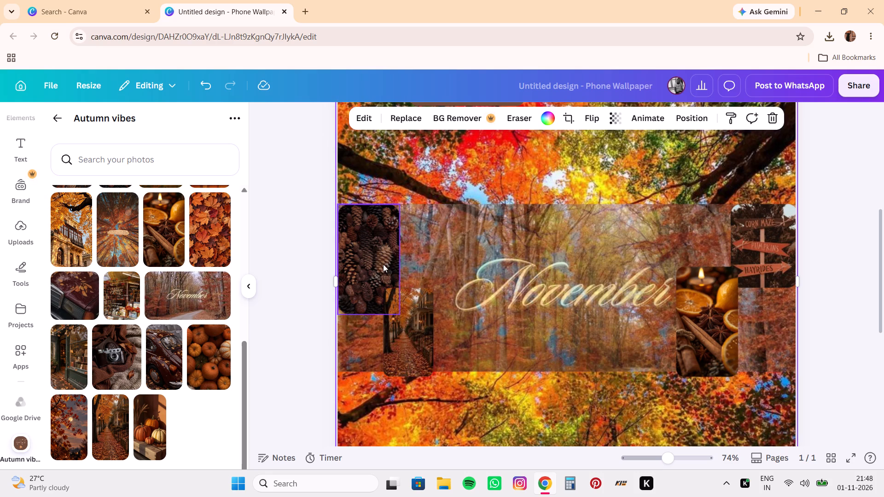
Crop the bottoms of the street image and the orange and cinnamon image flush with the November banner's lower edge.
click(418, 351)
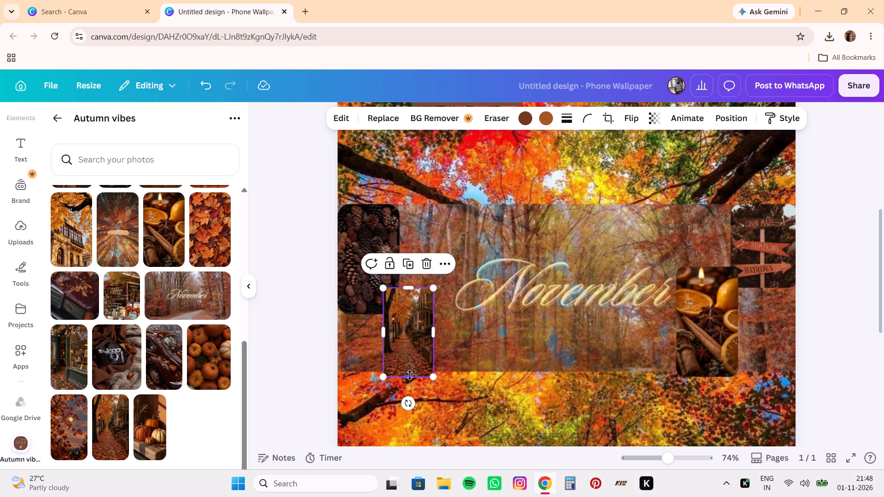
click(410, 375)
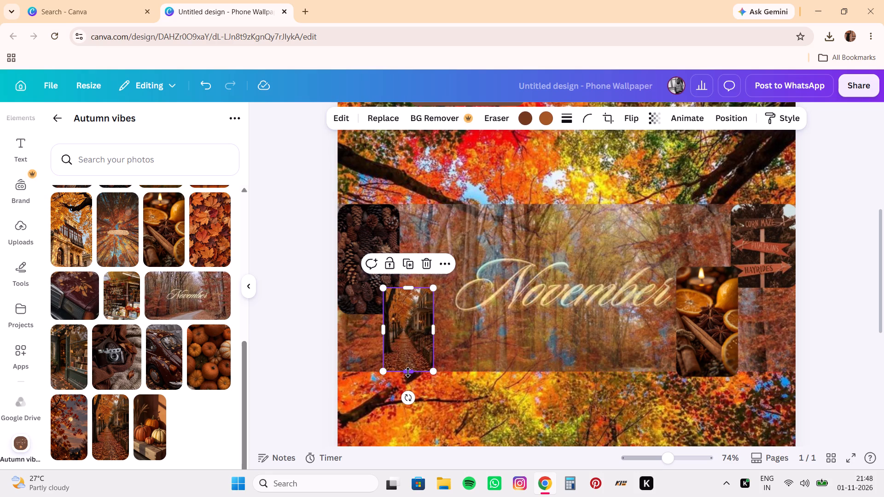
click(498, 400)
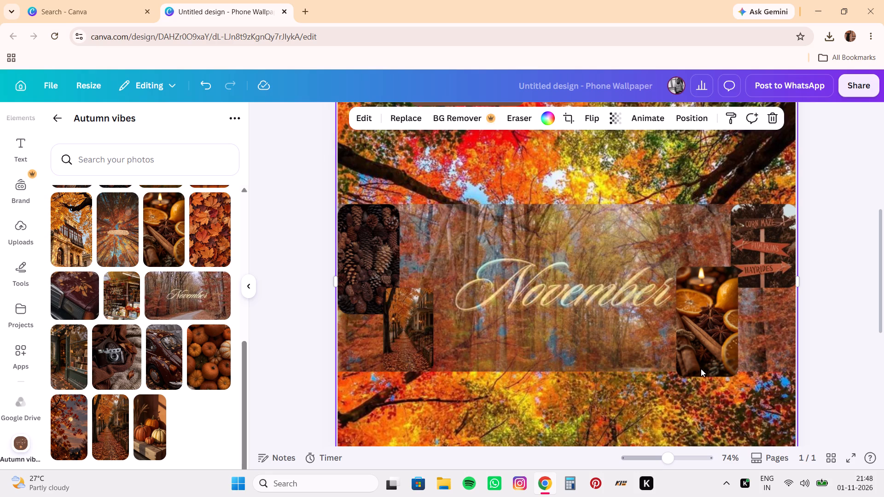
click(702, 366)
drag(706, 377, 705, 372)
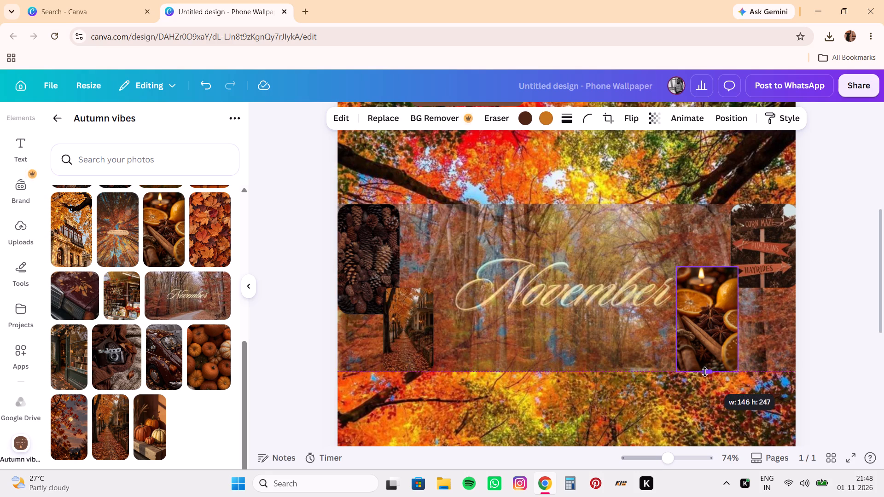
drag(705, 372, 705, 371)
click(626, 414)
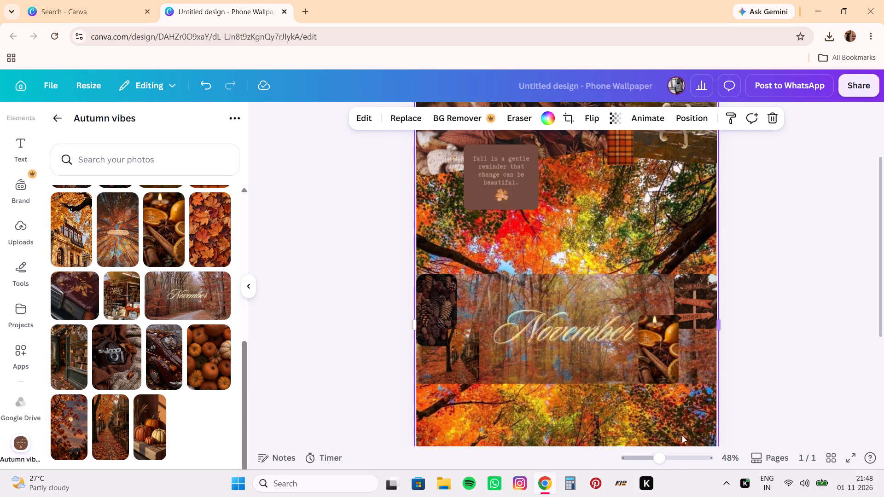
Enlarge the Autumn Vibes label above the candles image to about 204 by 190.
drag(659, 459, 644, 457)
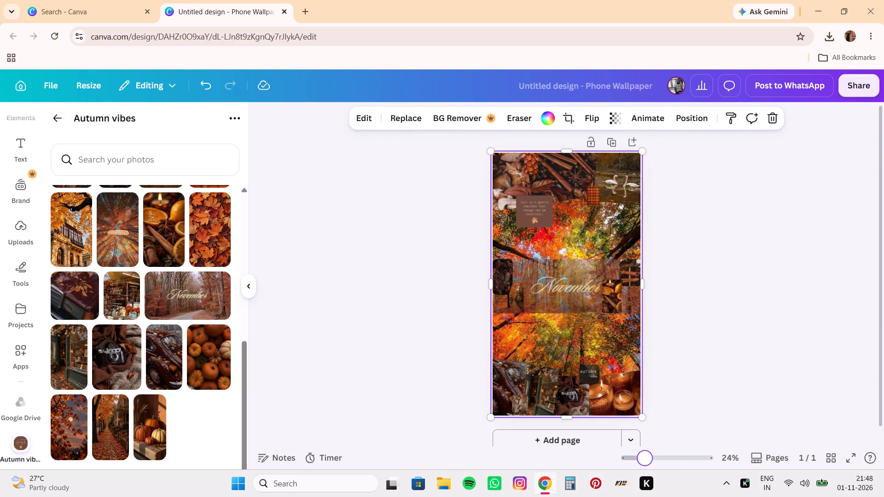
drag(644, 457, 649, 457)
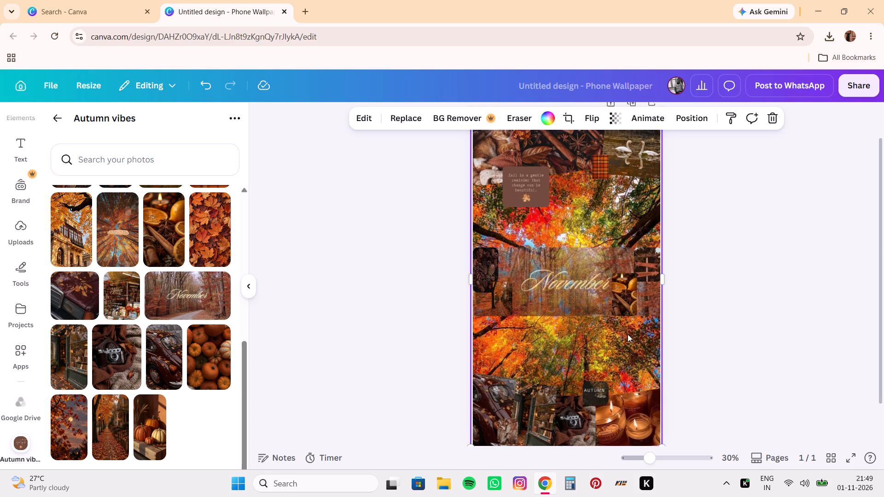
click(600, 389)
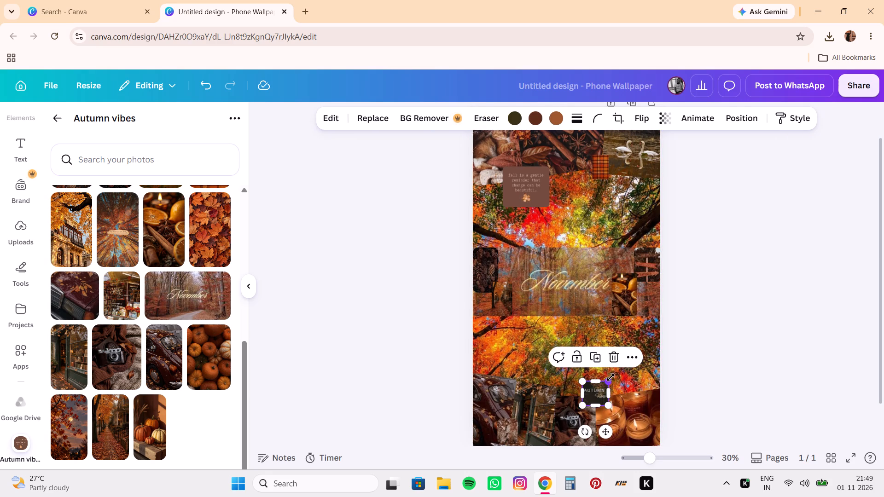
drag(610, 383, 617, 377)
click(617, 377)
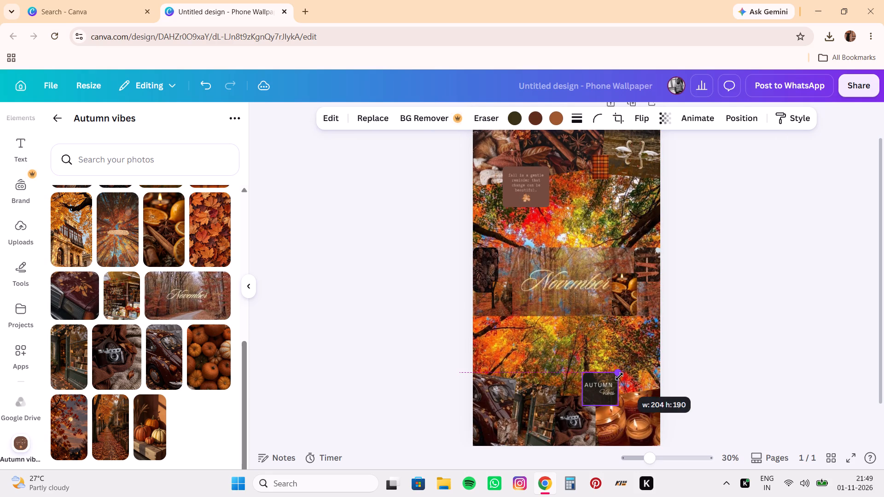
click(711, 325)
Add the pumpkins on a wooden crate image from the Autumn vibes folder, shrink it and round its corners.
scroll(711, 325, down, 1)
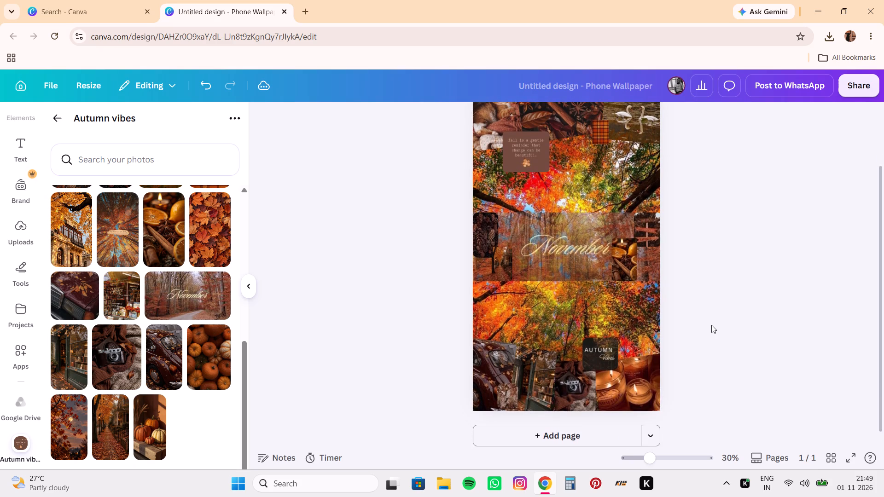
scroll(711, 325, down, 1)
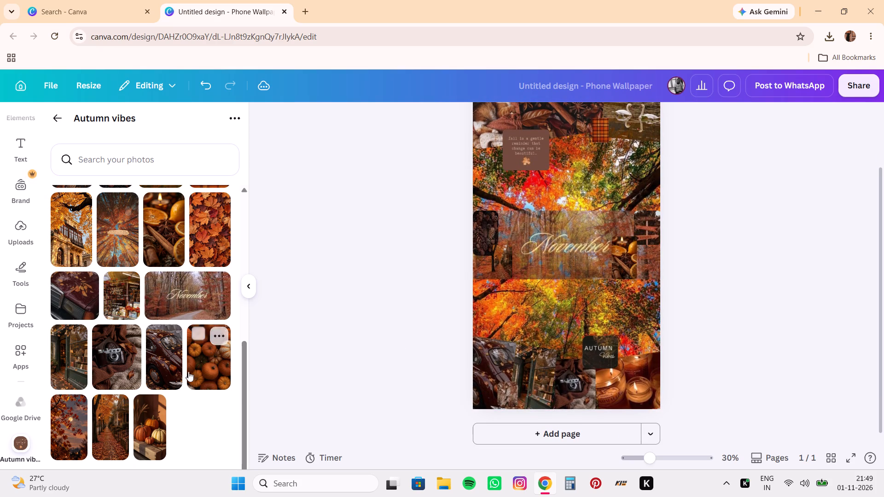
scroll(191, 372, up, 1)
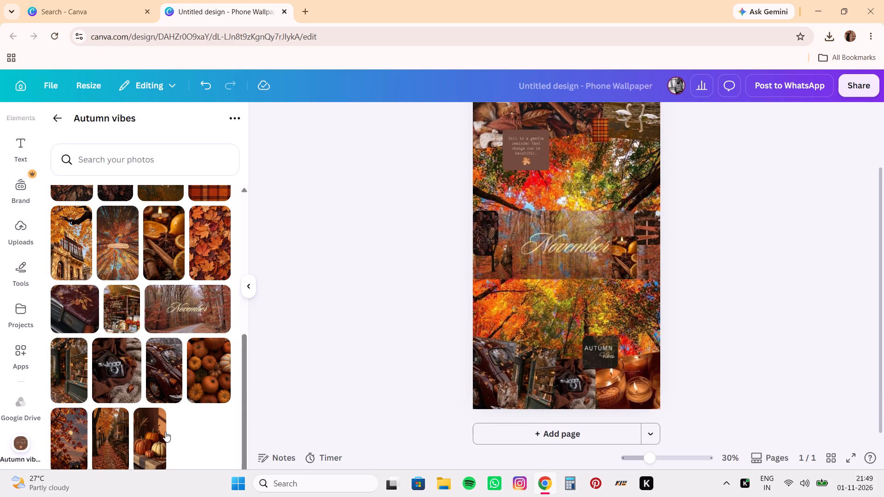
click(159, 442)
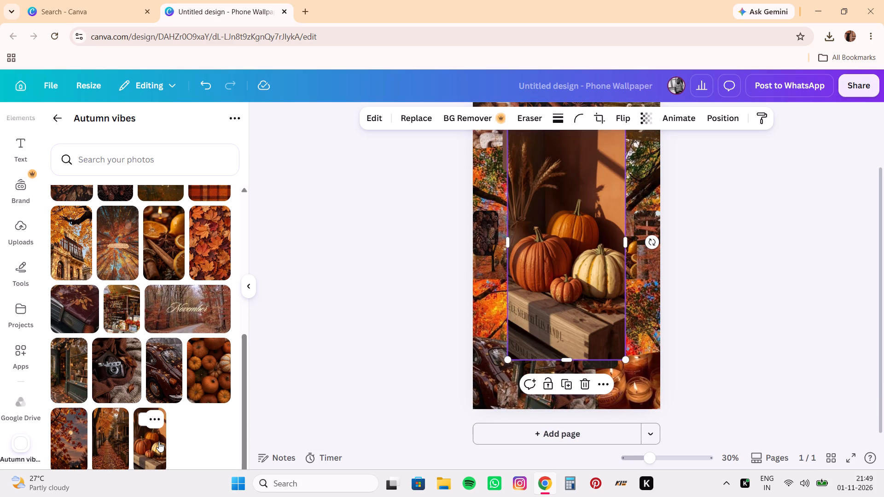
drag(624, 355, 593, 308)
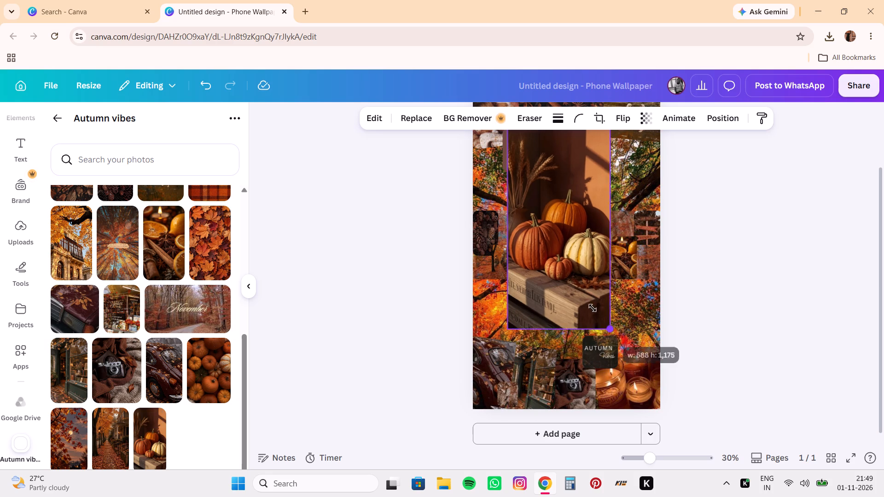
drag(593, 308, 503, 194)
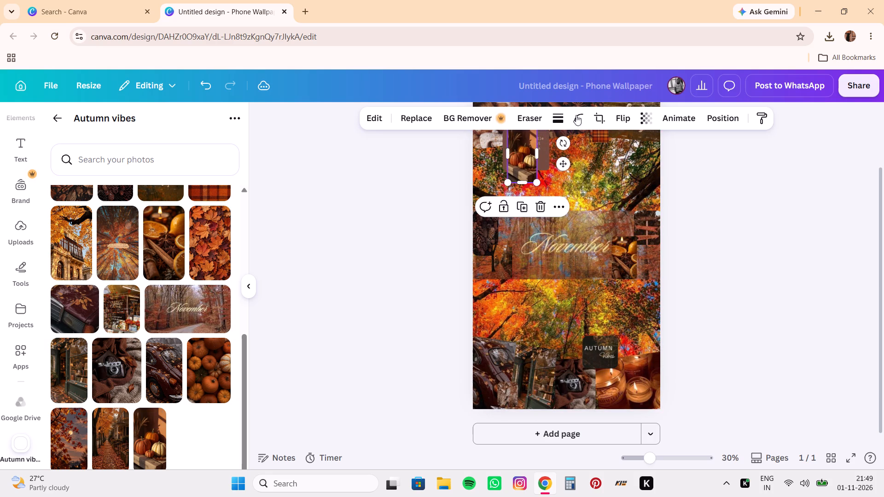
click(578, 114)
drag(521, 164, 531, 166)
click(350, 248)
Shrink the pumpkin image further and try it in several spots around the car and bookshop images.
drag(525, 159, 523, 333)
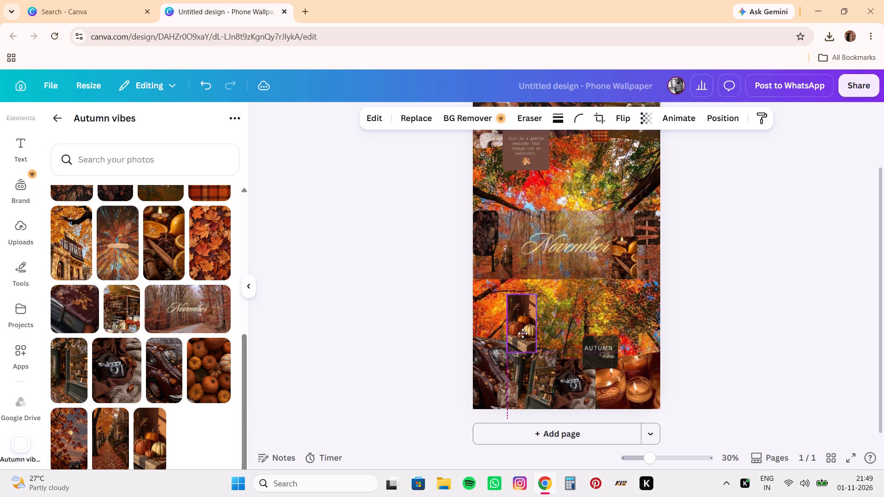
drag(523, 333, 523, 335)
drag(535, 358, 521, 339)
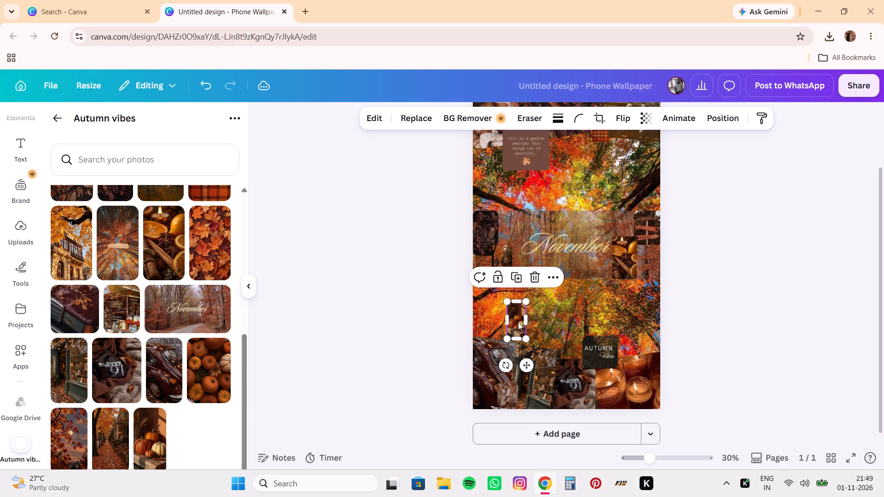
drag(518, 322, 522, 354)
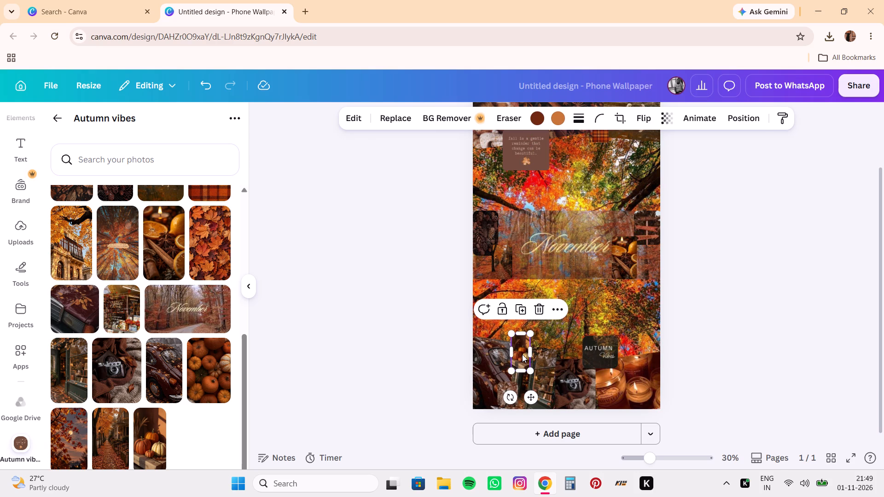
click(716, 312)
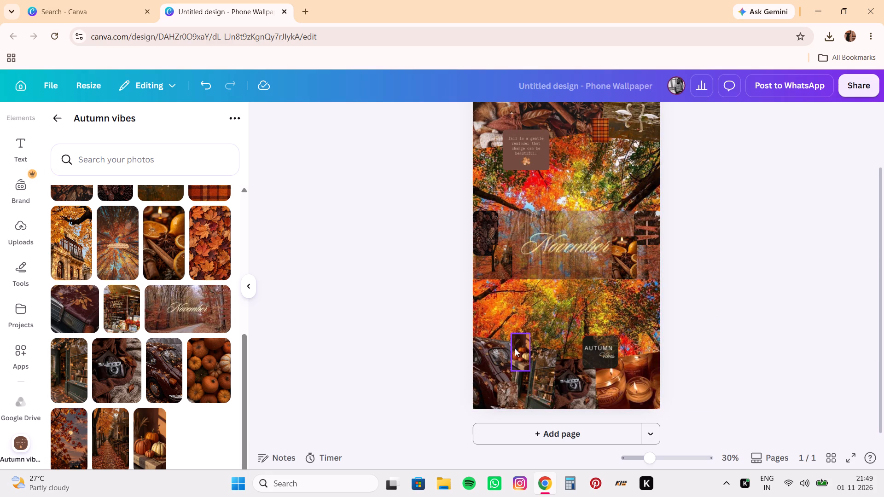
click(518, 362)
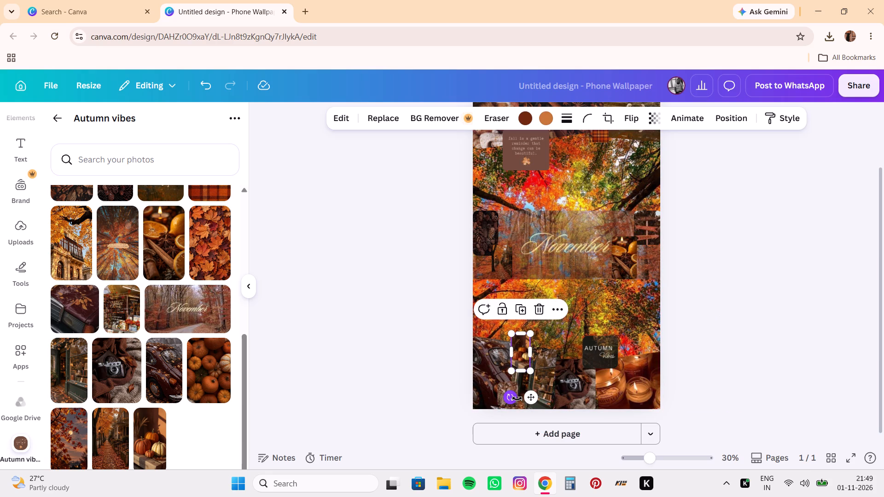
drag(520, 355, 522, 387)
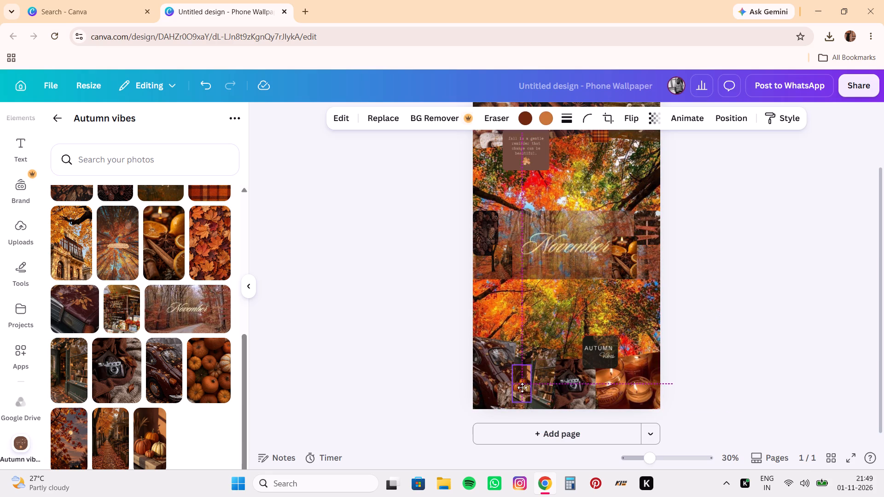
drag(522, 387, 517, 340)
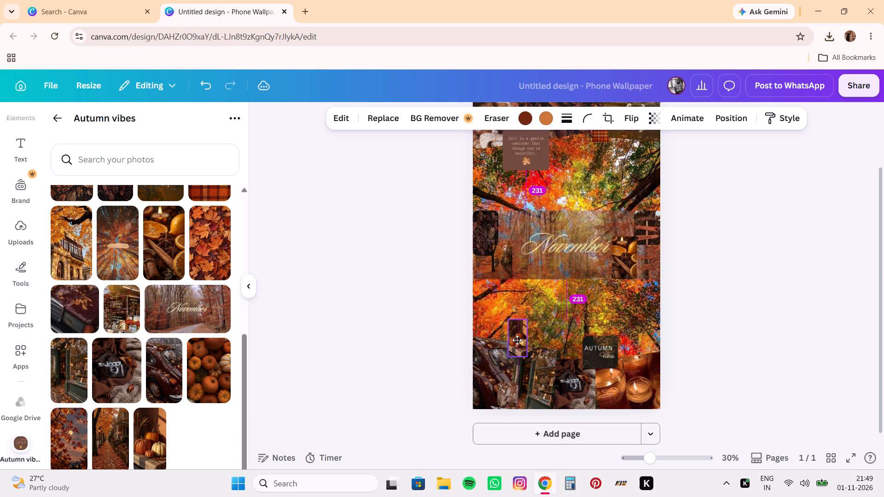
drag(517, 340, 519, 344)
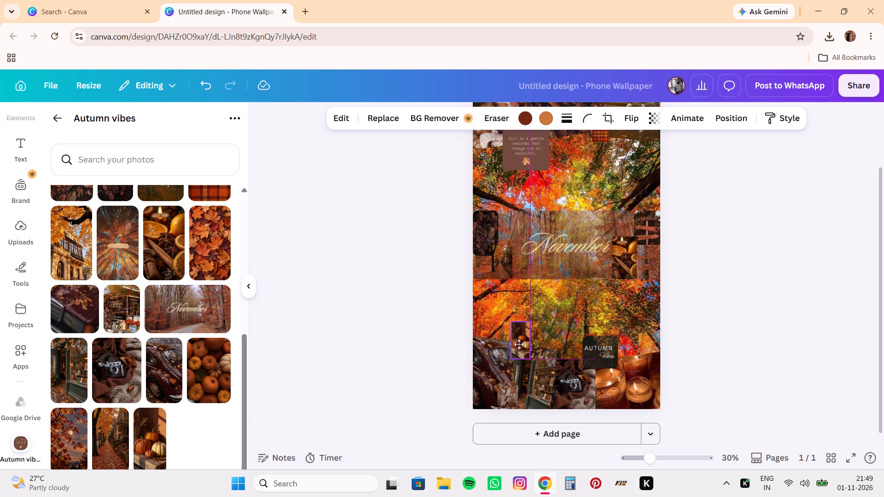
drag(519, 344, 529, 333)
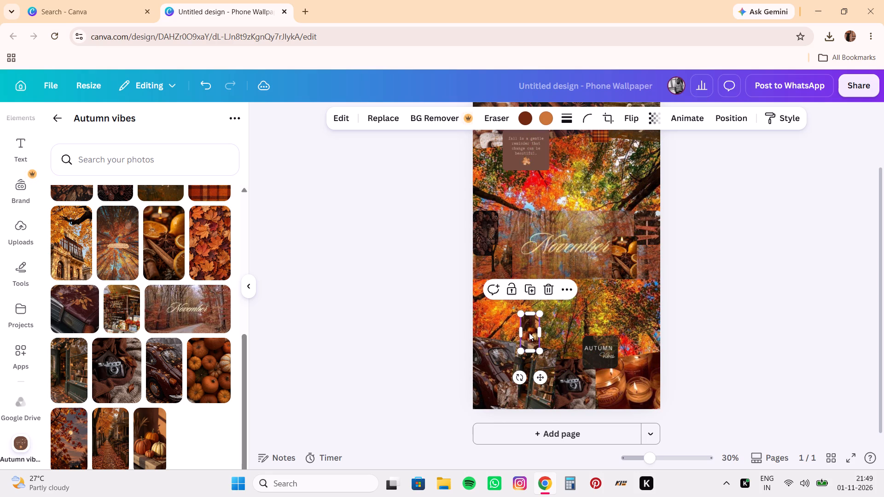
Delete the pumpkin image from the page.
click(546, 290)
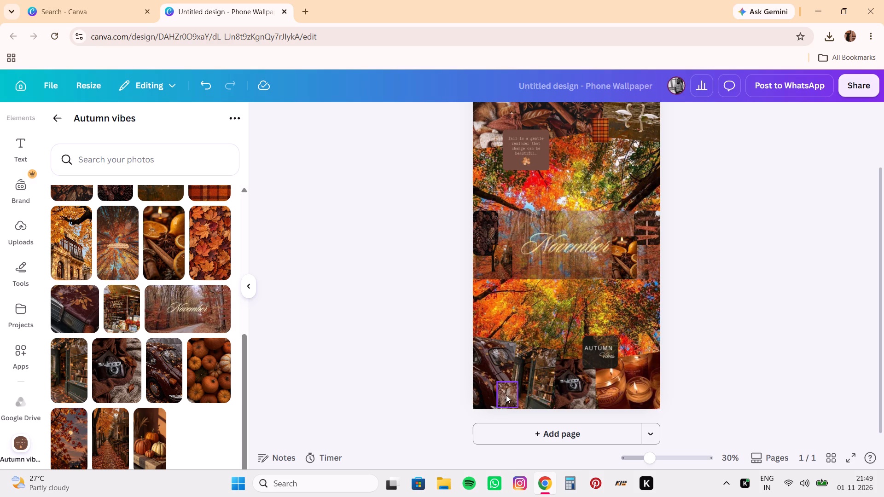
Move the small square image from the car image's lower-right corner up to its upper-right corner, beside the bookshop image.
drag(506, 394, 516, 346)
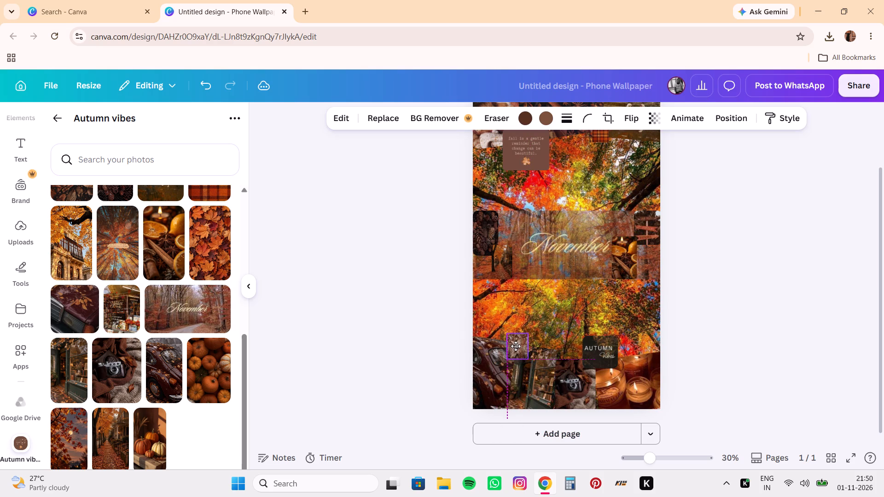
drag(516, 346, 515, 346)
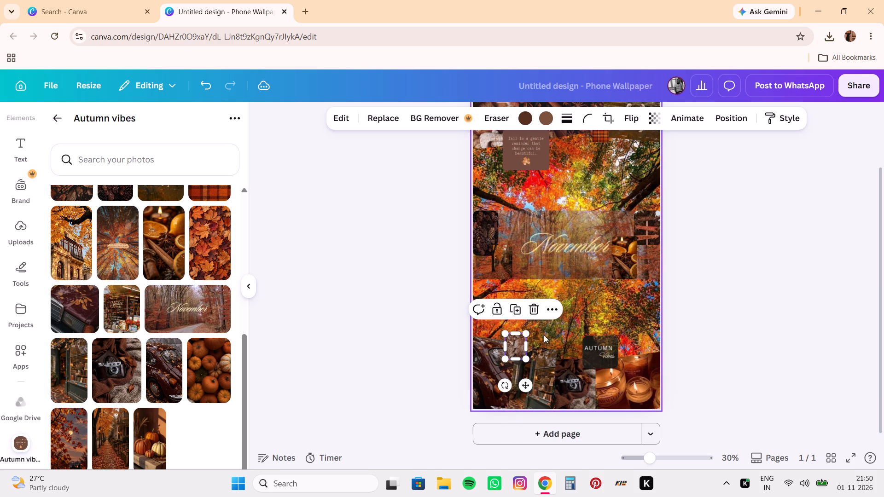
click(548, 335)
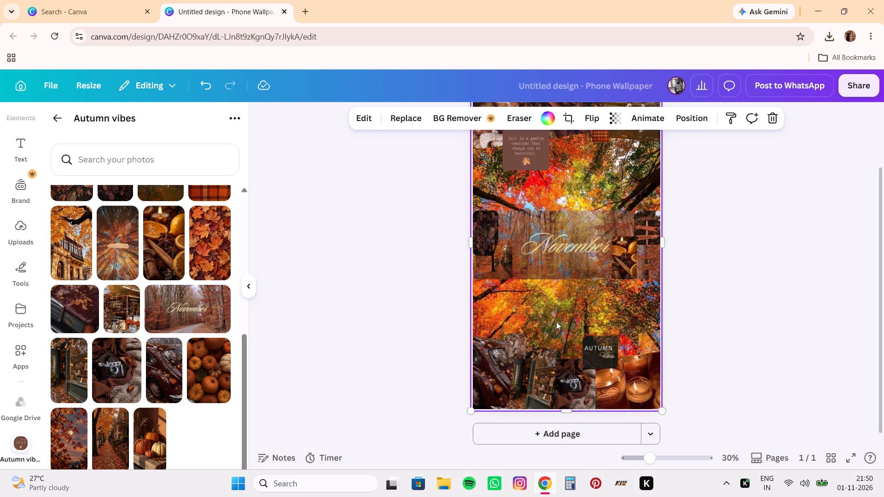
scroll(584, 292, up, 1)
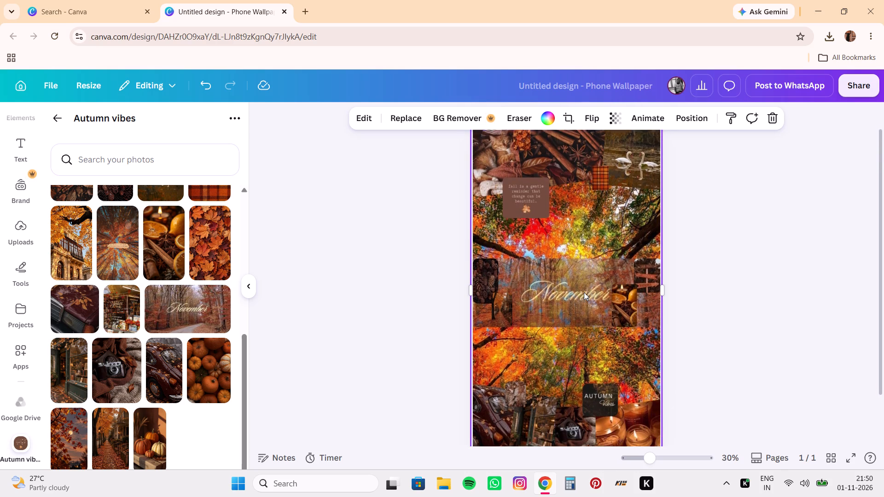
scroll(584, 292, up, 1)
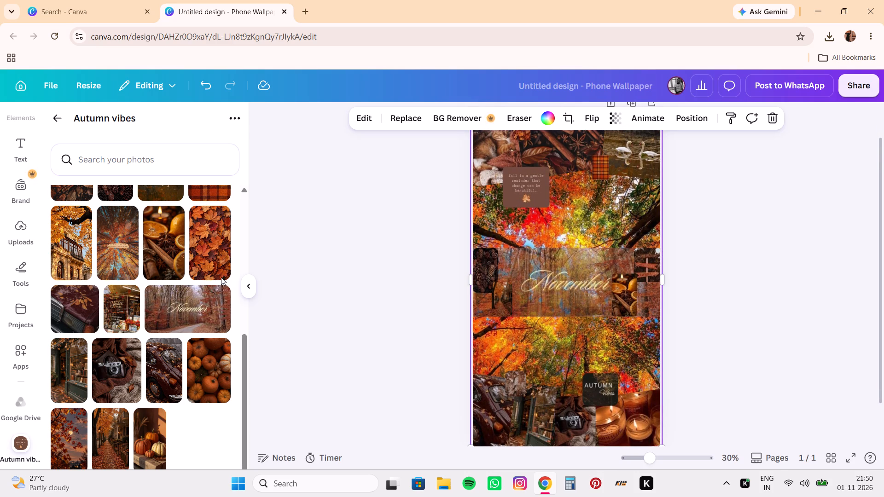
Add the upward-view forest image with the 'Life starts all over again' quote from Autumn vibes and crop it to a small strip around the quote.
scroll(85, 281, up, 4)
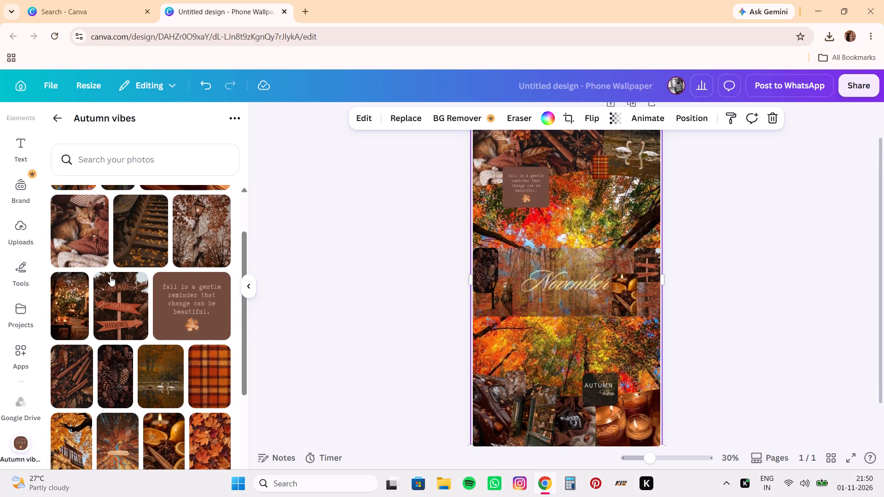
scroll(116, 276, up, 4)
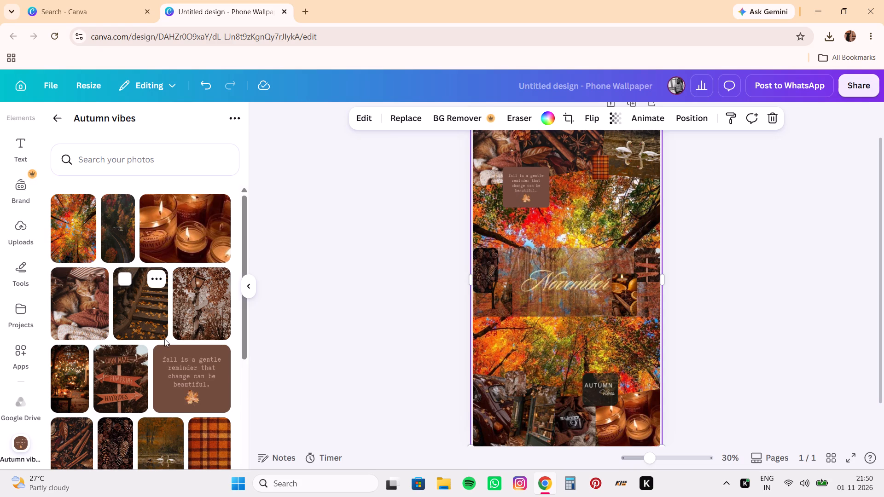
scroll(164, 339, down, 4)
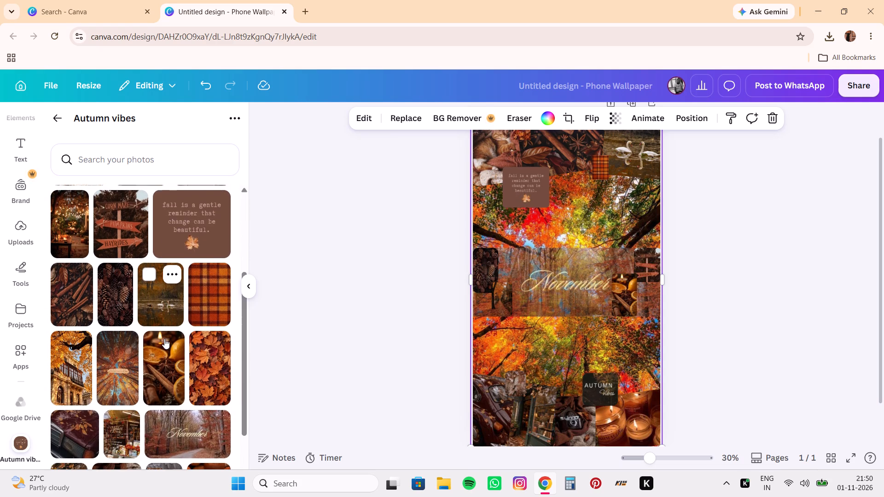
scroll(164, 339, down, 1)
click(128, 350)
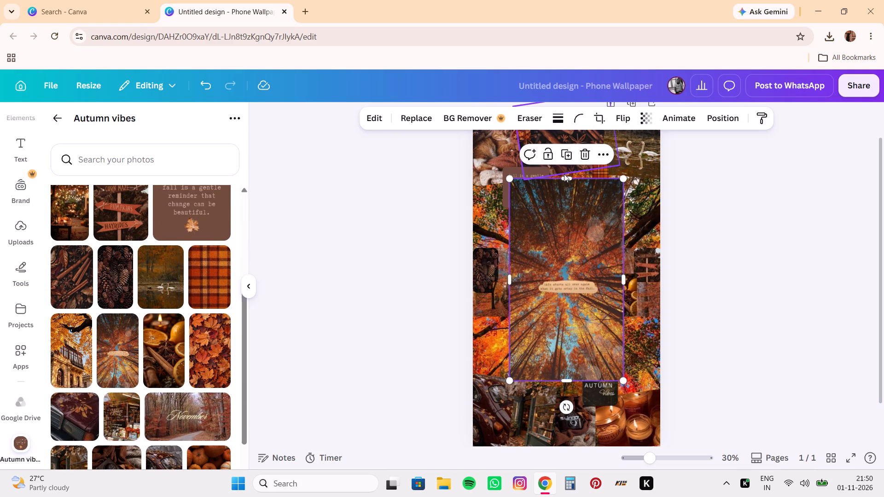
drag(567, 179, 576, 273)
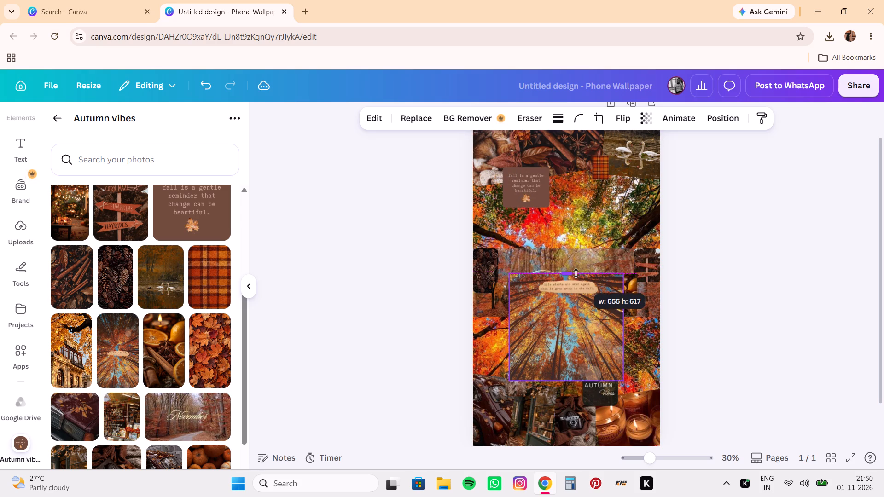
drag(576, 273, 576, 274)
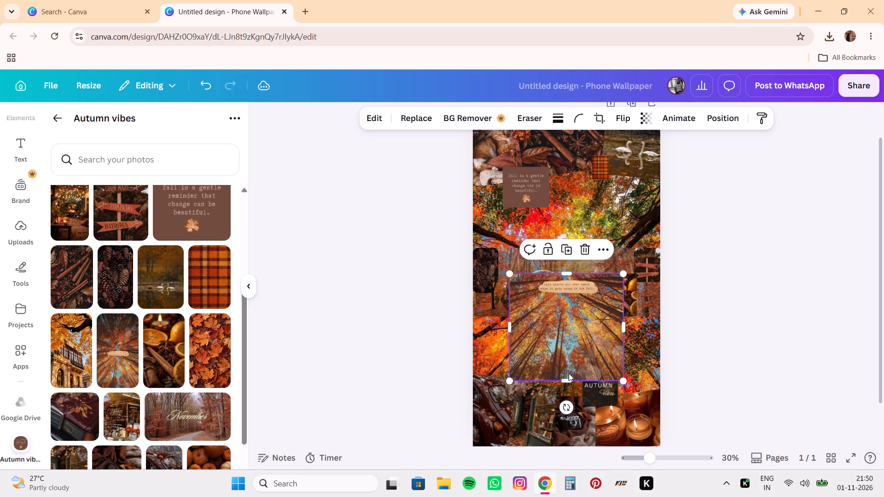
drag(569, 380, 568, 299)
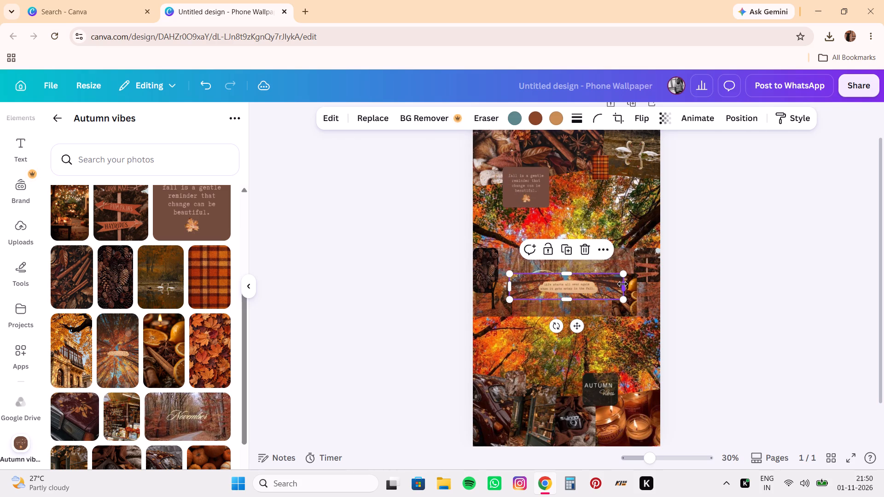
drag(622, 284, 602, 283)
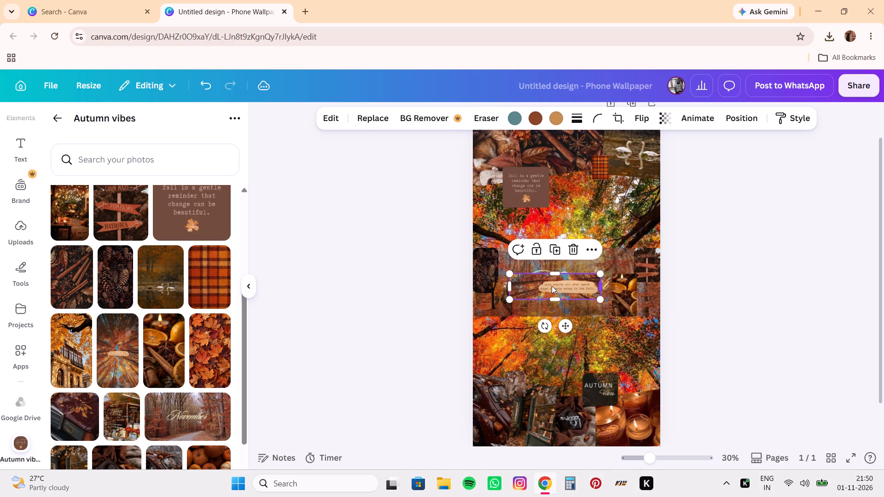
drag(511, 285, 539, 283)
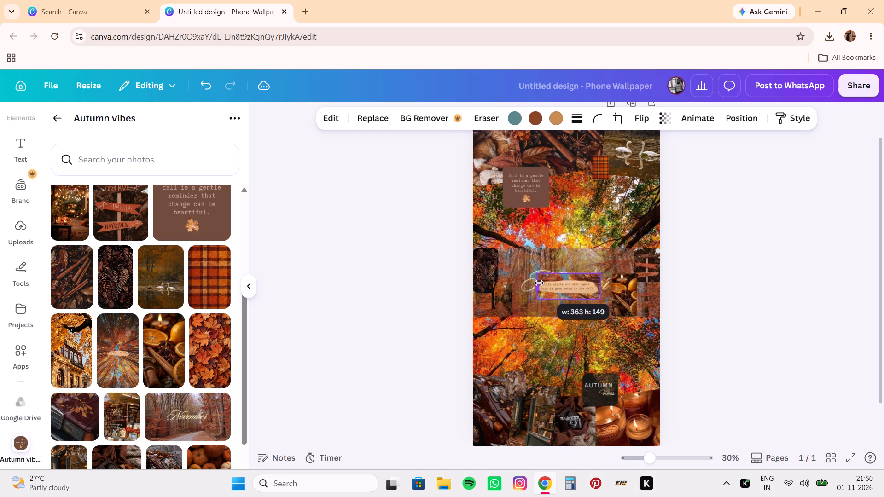
drag(539, 283, 541, 284)
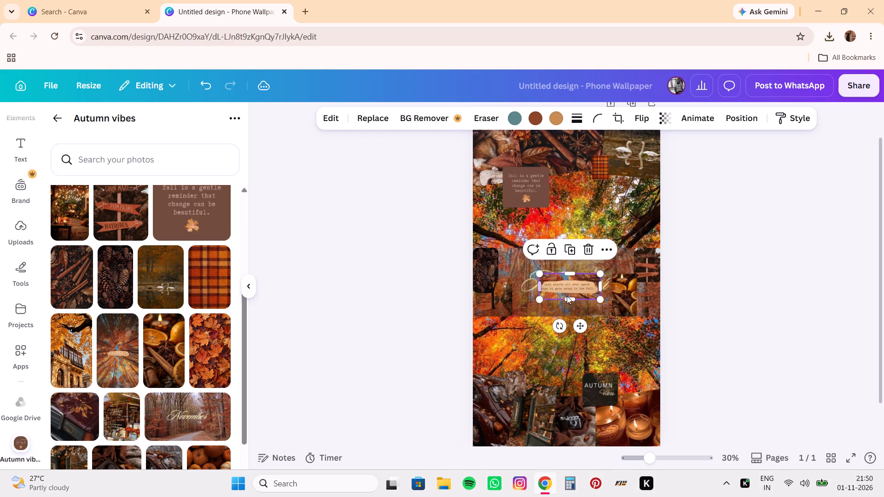
Shrink the quote strip, try it around the lower collage images, and place it centred beneath the November lettering on the banner.
drag(566, 284, 552, 292)
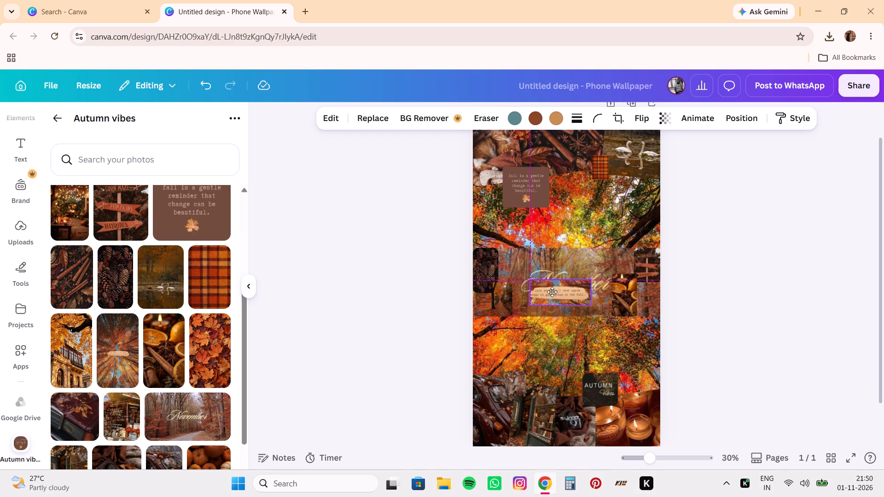
drag(552, 292, 566, 379)
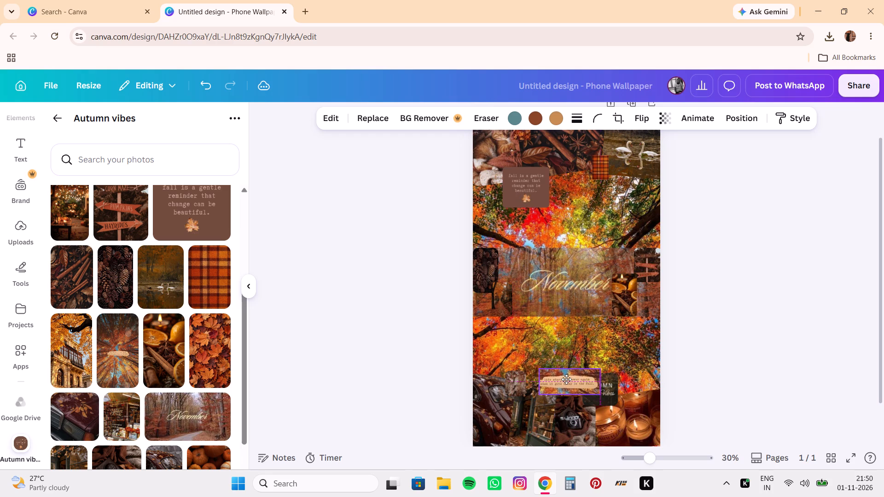
drag(566, 379, 545, 359)
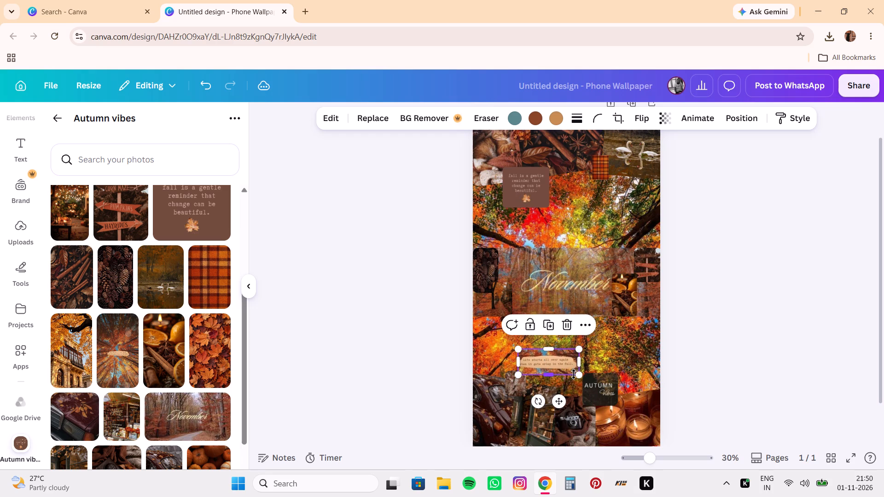
drag(578, 378, 554, 367)
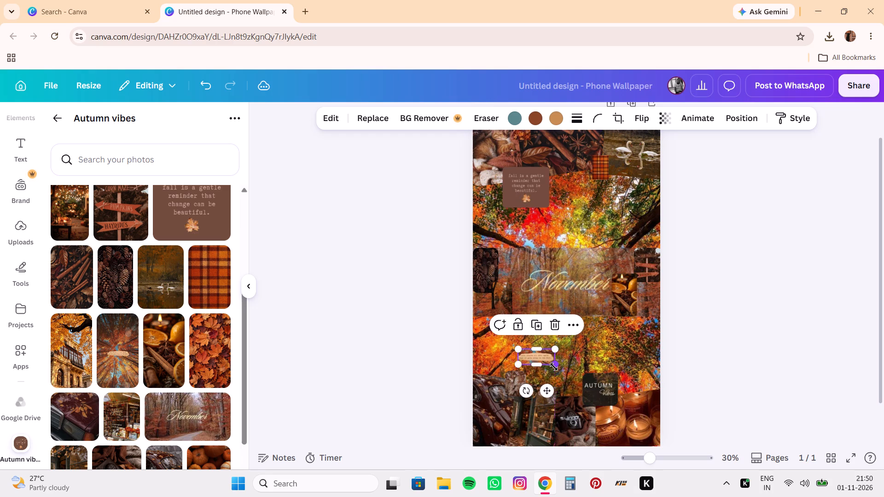
drag(541, 355, 527, 405)
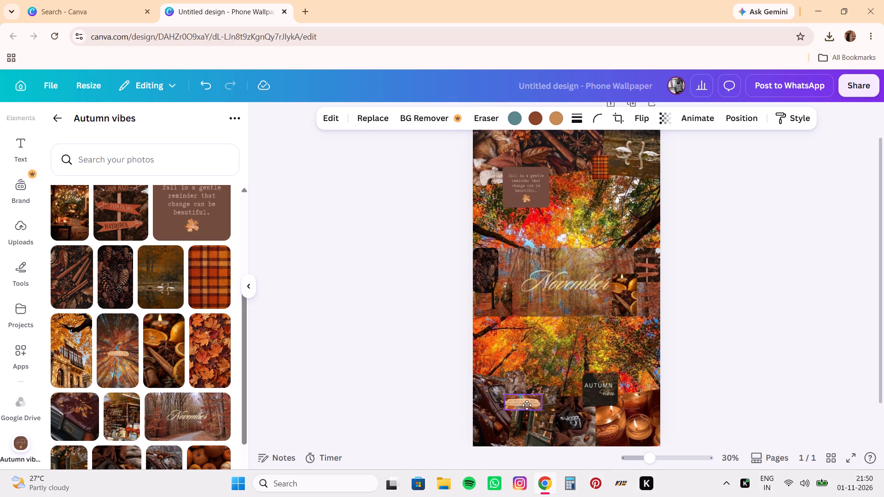
drag(527, 405, 522, 432)
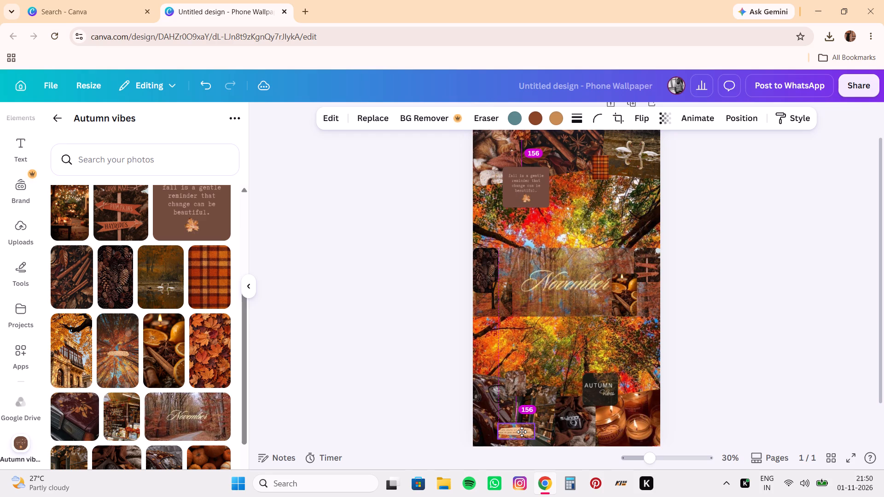
drag(522, 432, 567, 303)
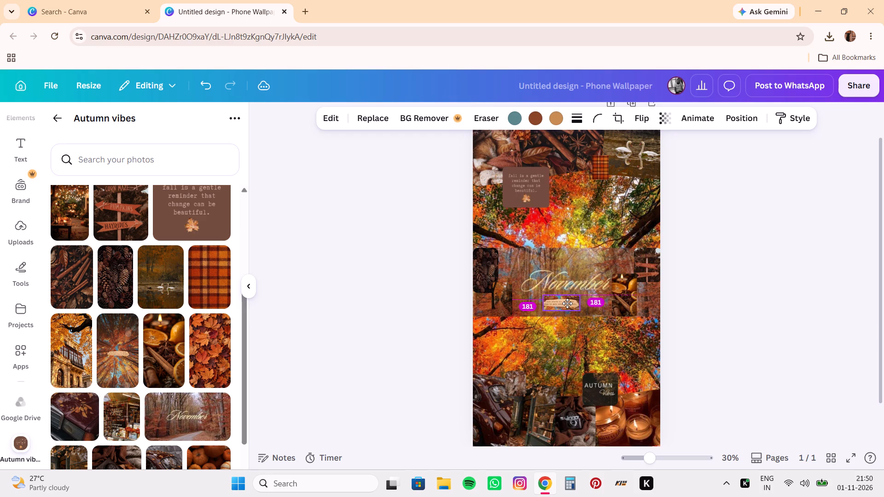
drag(567, 303, 568, 303)
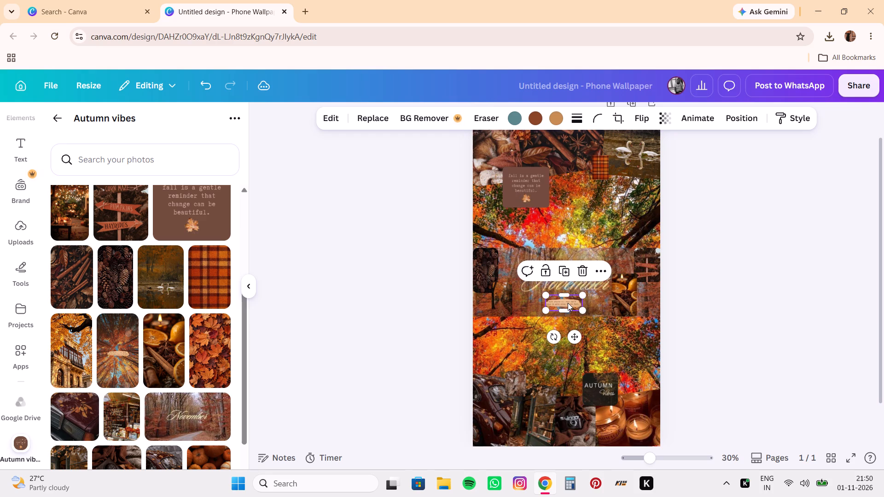
Set the quote strip's corner rounding to 17.
click(669, 457)
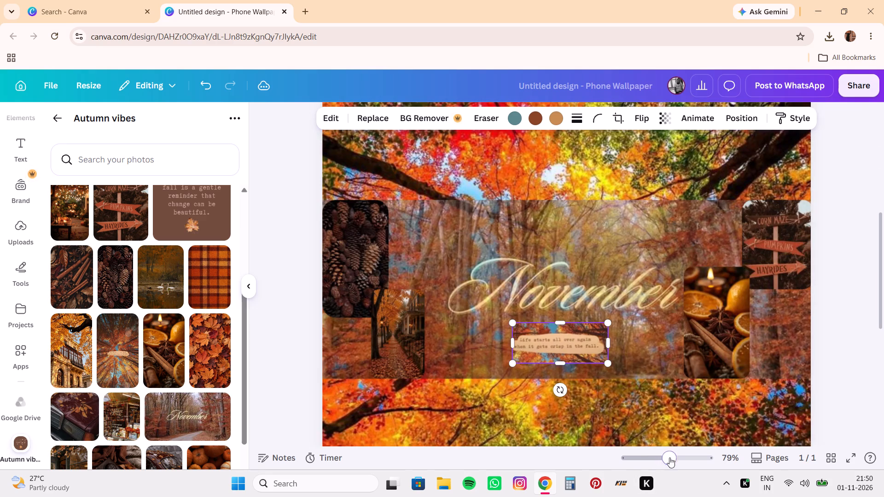
click(613, 406)
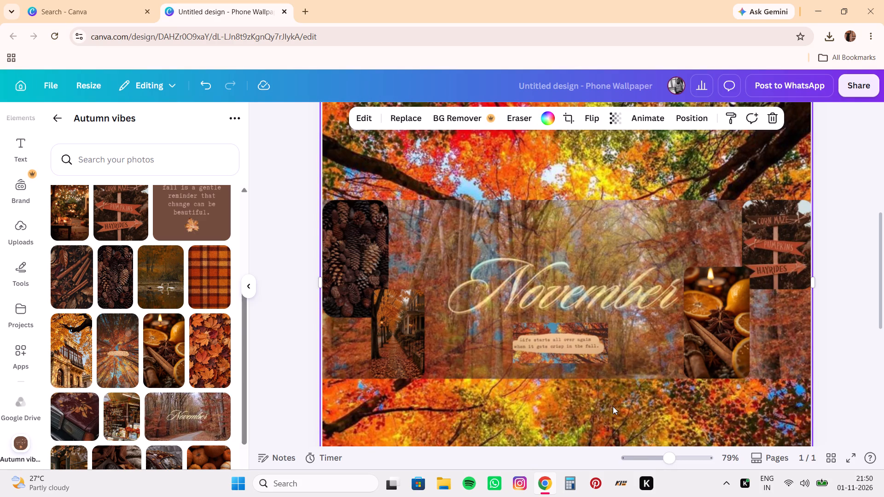
click(568, 348)
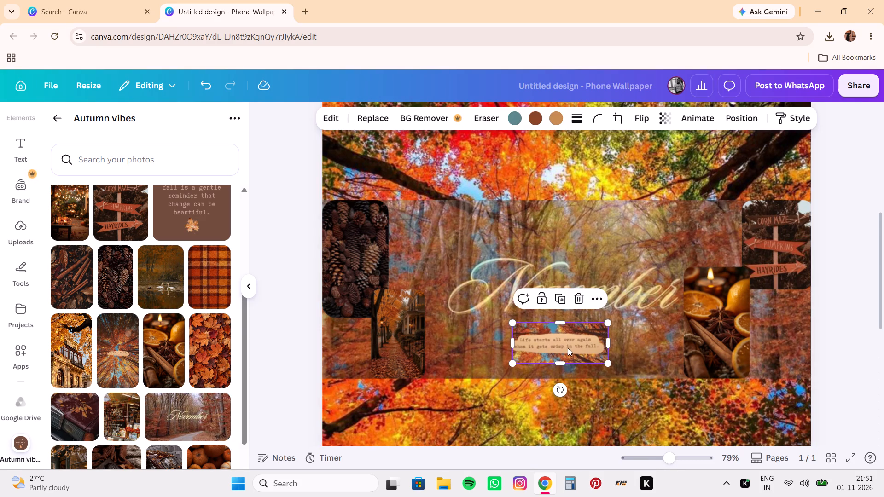
click(591, 122)
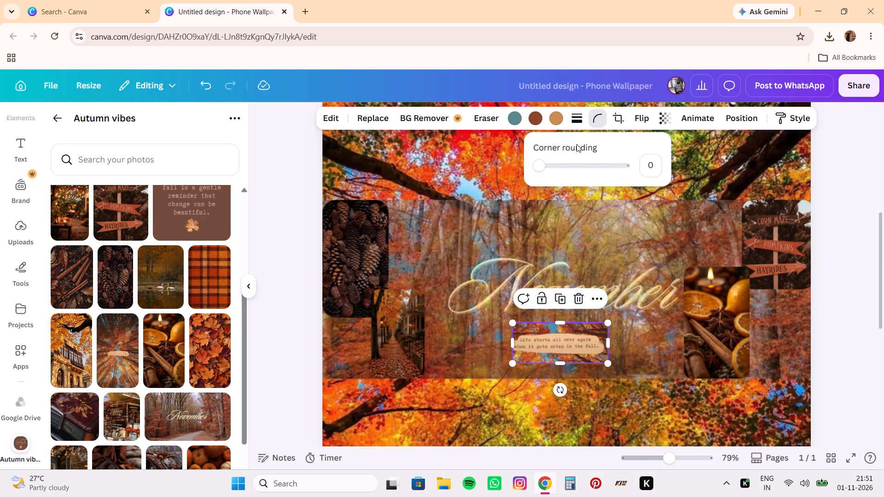
drag(541, 164, 552, 165)
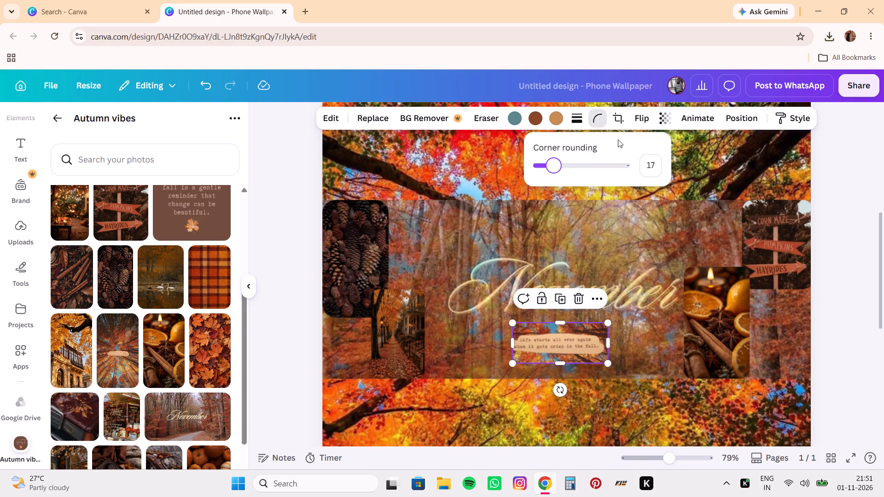
Set the quote strip's transparency to 91.
click(662, 118)
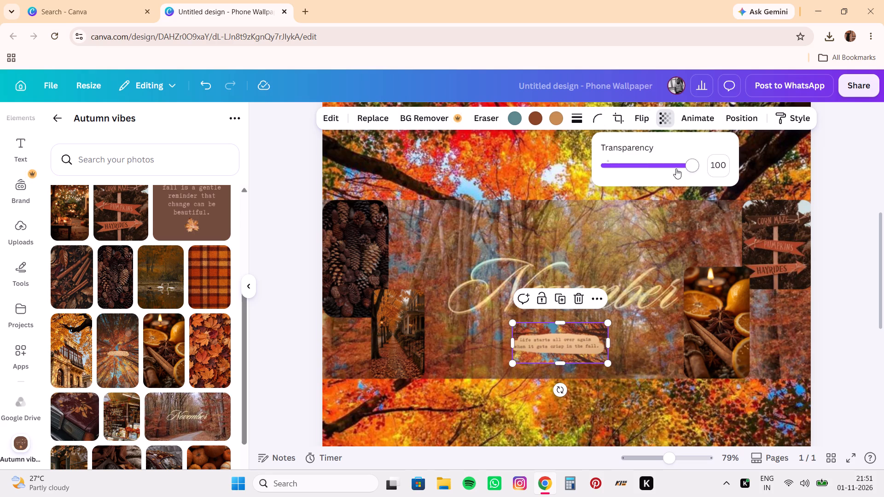
drag(693, 173, 686, 173)
drag(686, 173, 686, 173)
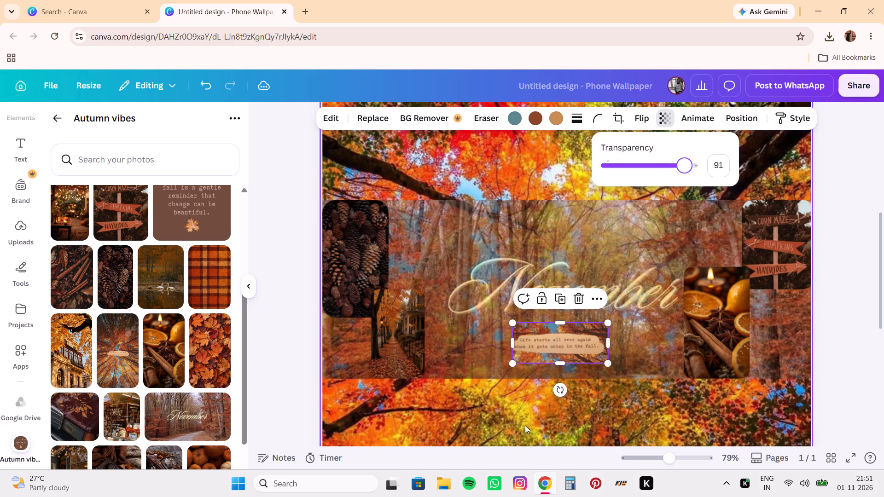
click(524, 405)
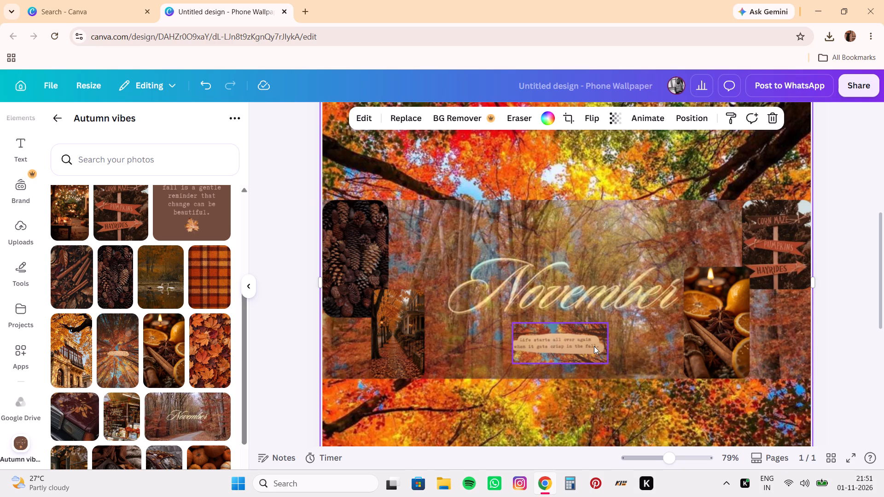
Browse the recommended graphic elements for autumn decorations that suit the collage.
click(26, 147)
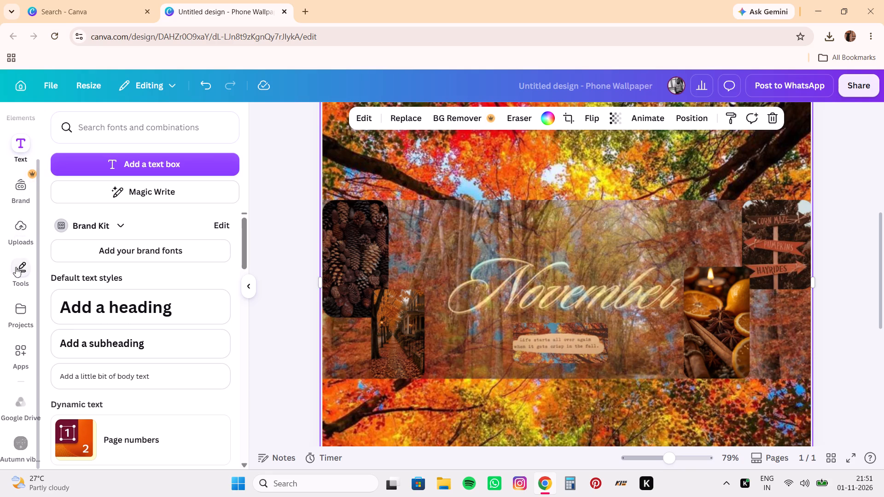
scroll(14, 189, up, 2)
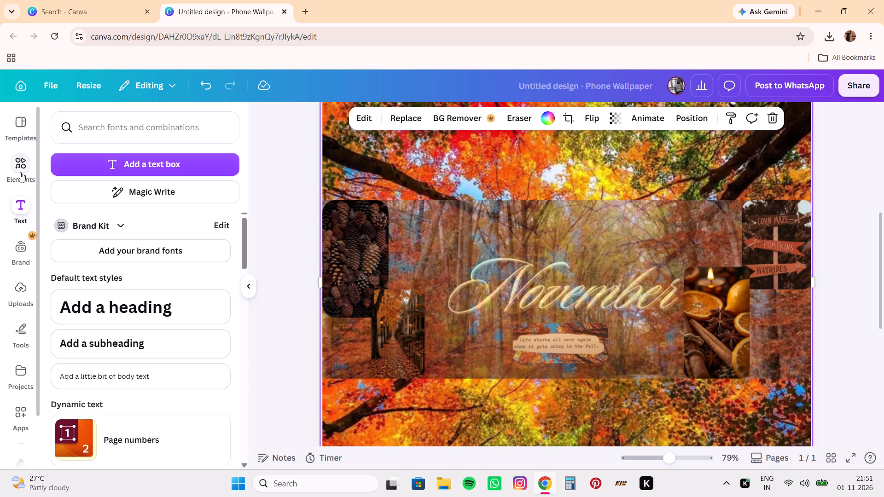
click(20, 172)
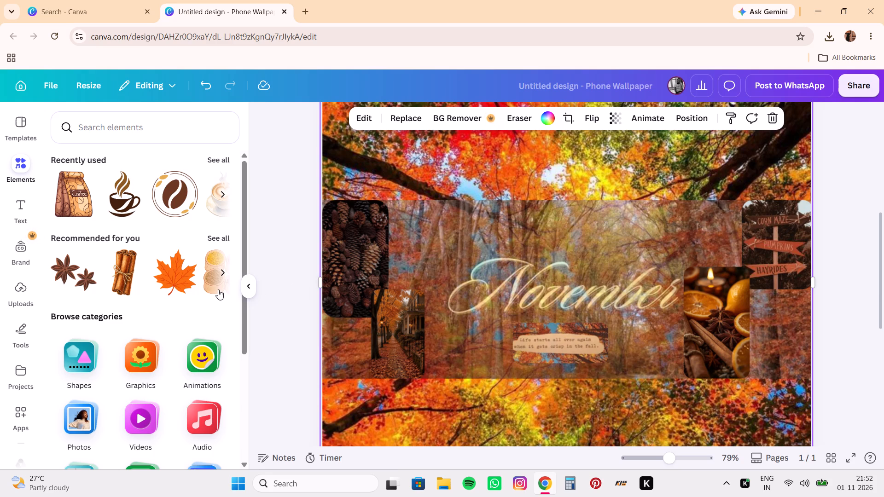
scroll(167, 283, left, 4)
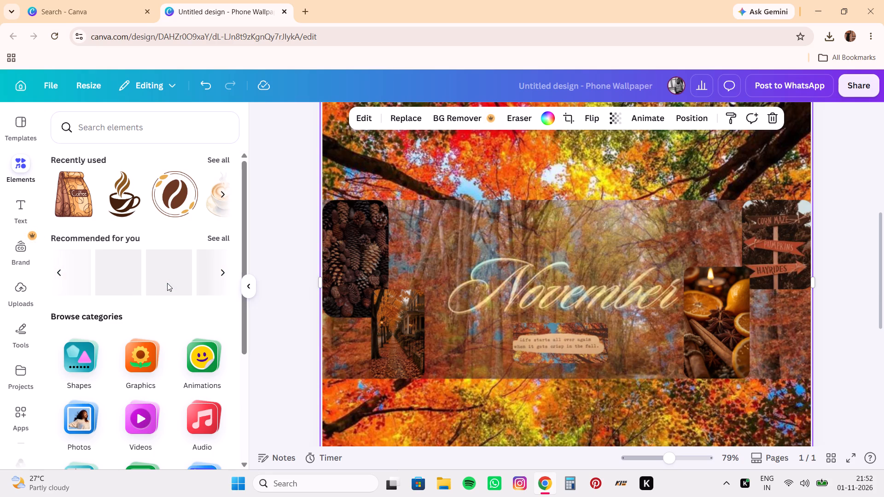
click(215, 241)
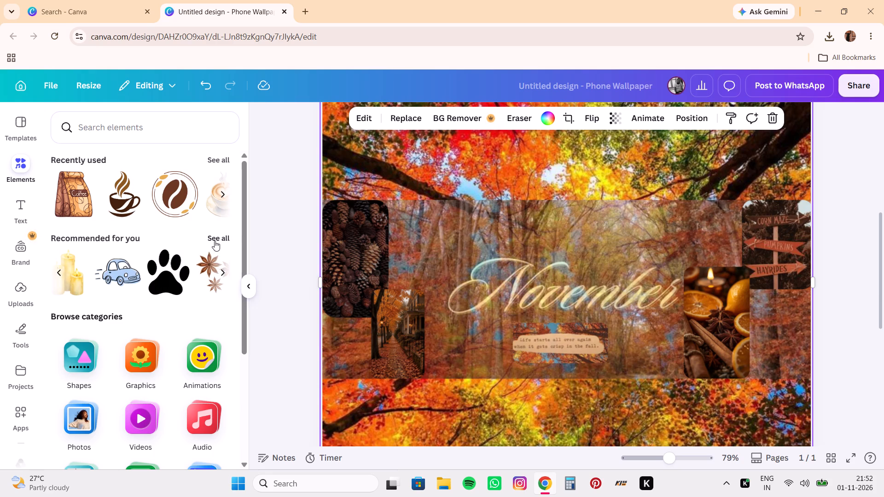
scroll(157, 346, down, 3)
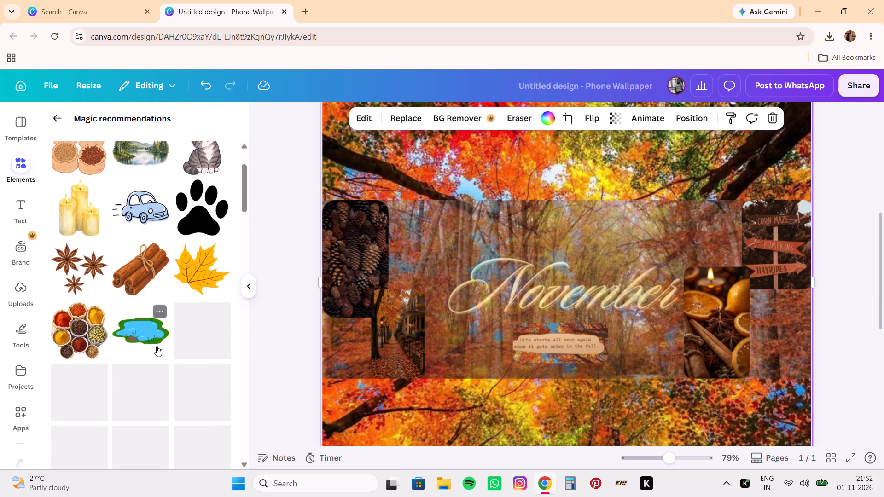
scroll(157, 346, down, 3)
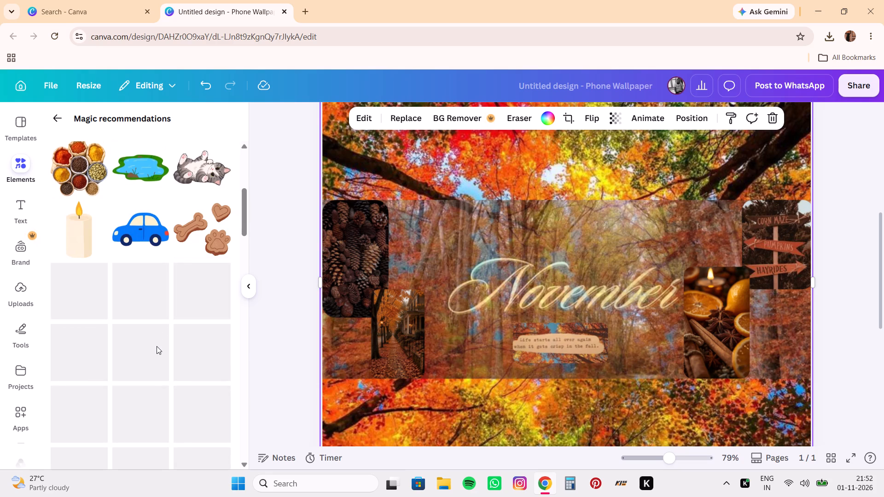
scroll(157, 346, up, 6)
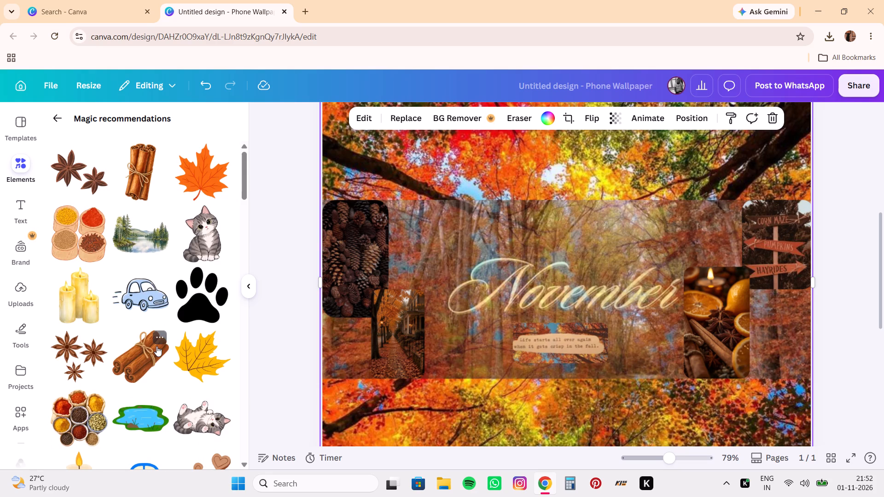
scroll(183, 357, down, 5)
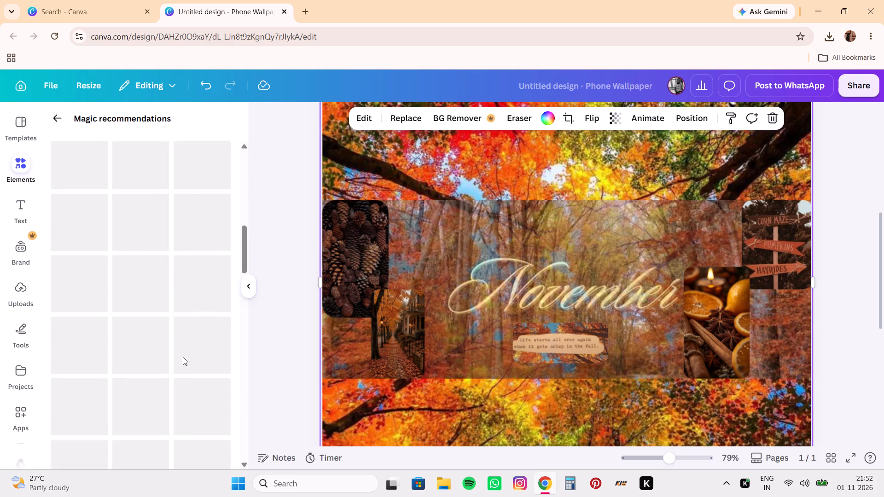
scroll(183, 357, up, 2)
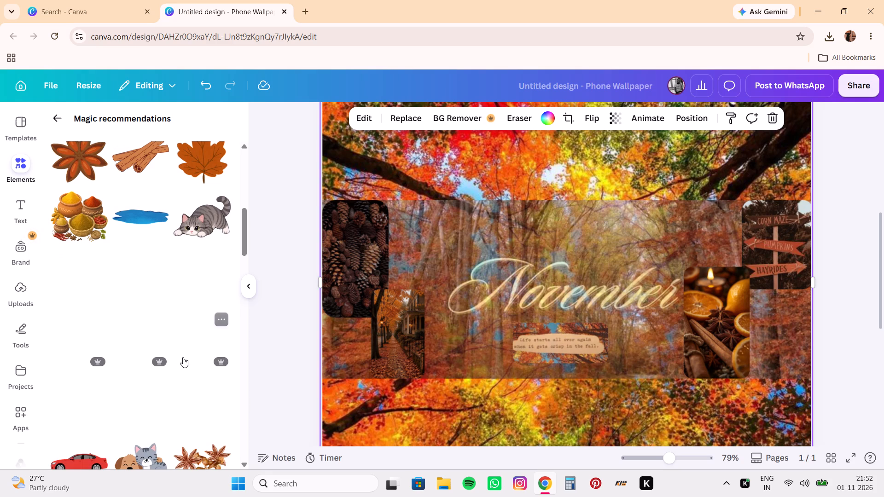
scroll(183, 357, down, 2)
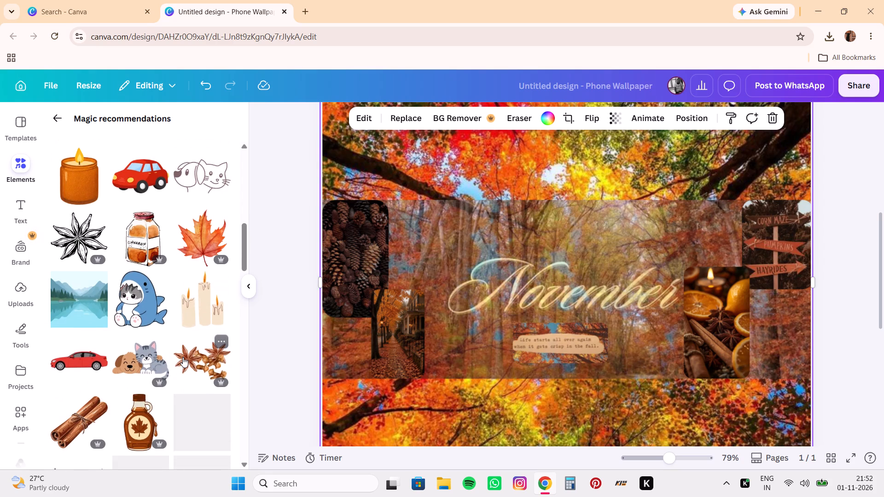
scroll(183, 357, down, 4)
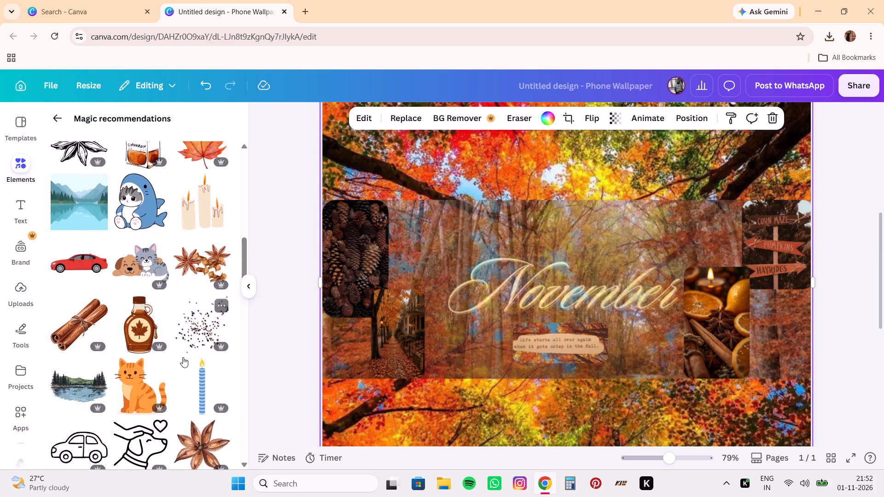
scroll(183, 357, down, 3)
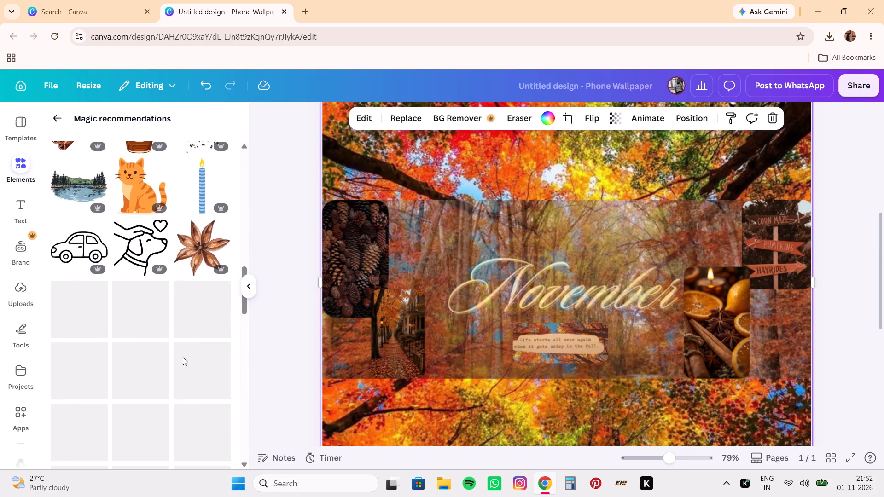
scroll(183, 357, up, 9)
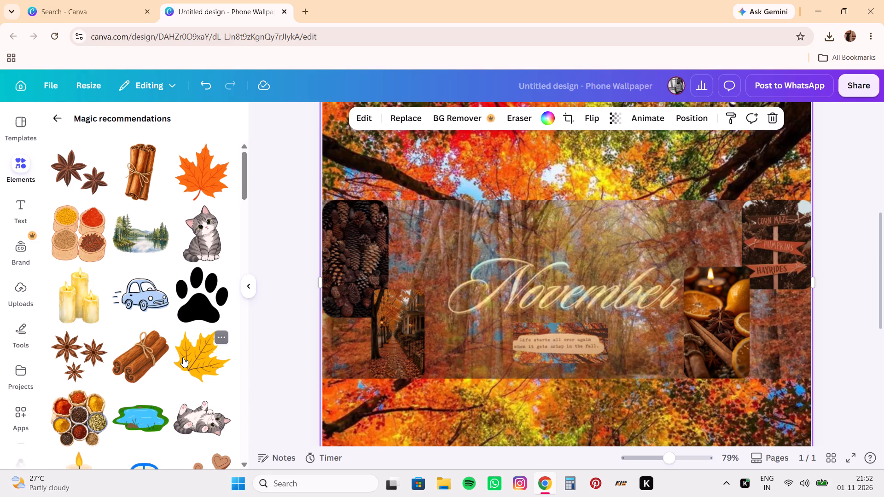
Add the two-piece brown star anise graphic, shrink it to a small accent, and place it beside the candle-and-orange image beneath the signpost.
click(89, 178)
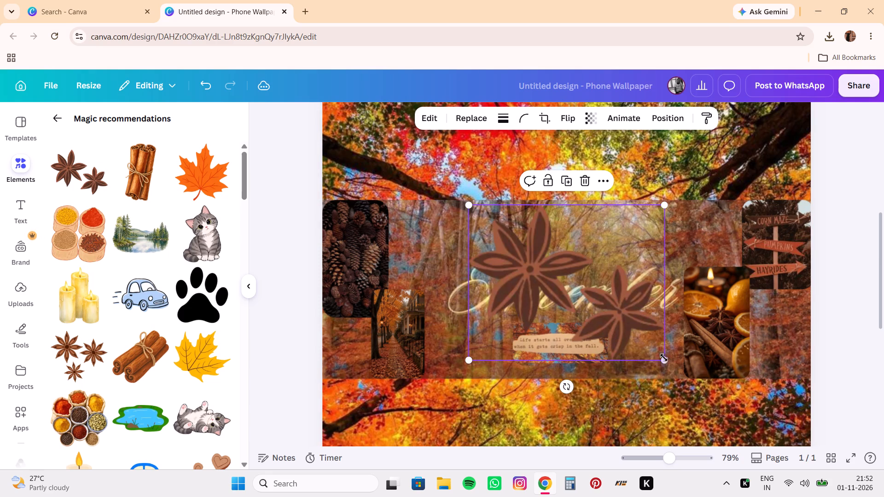
drag(666, 360, 522, 233)
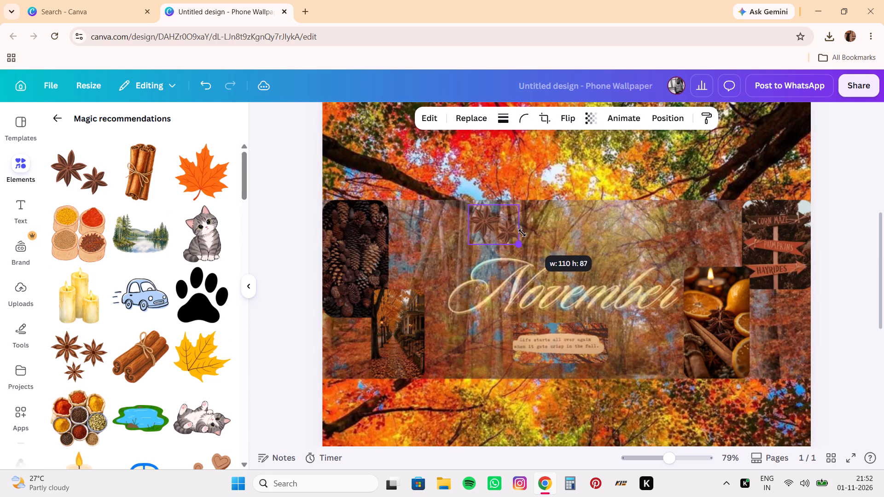
drag(522, 233, 518, 232)
drag(486, 226, 718, 289)
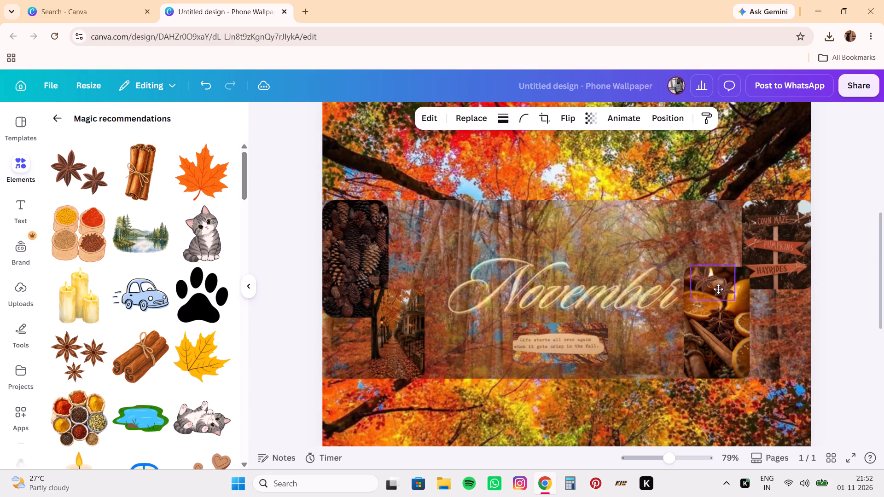
drag(718, 289, 756, 296)
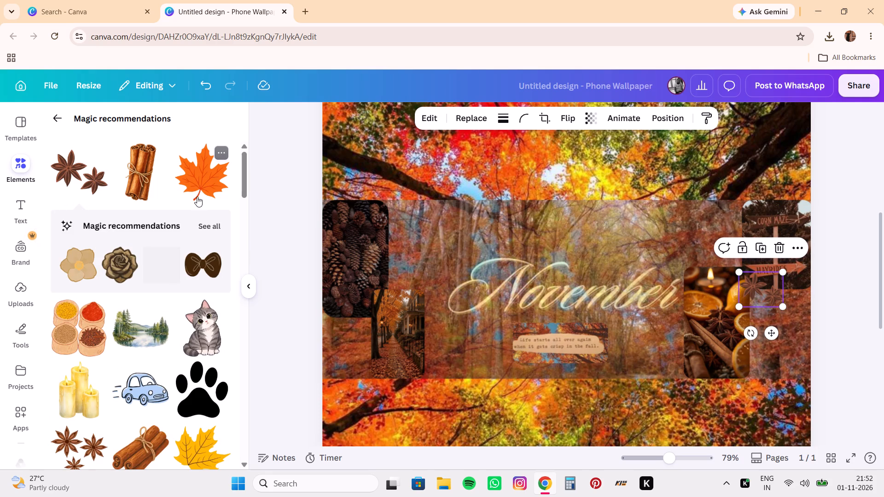
Add the orange maple leaf graphic, shrink it to a small accent, and place it at the lower-left corner of the 'fall is a gentle reminder' quote.
click(191, 185)
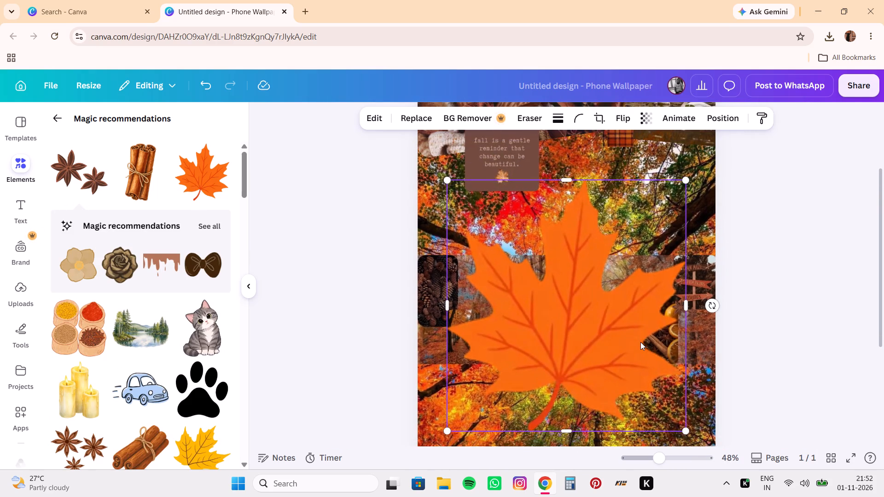
drag(685, 430, 566, 331)
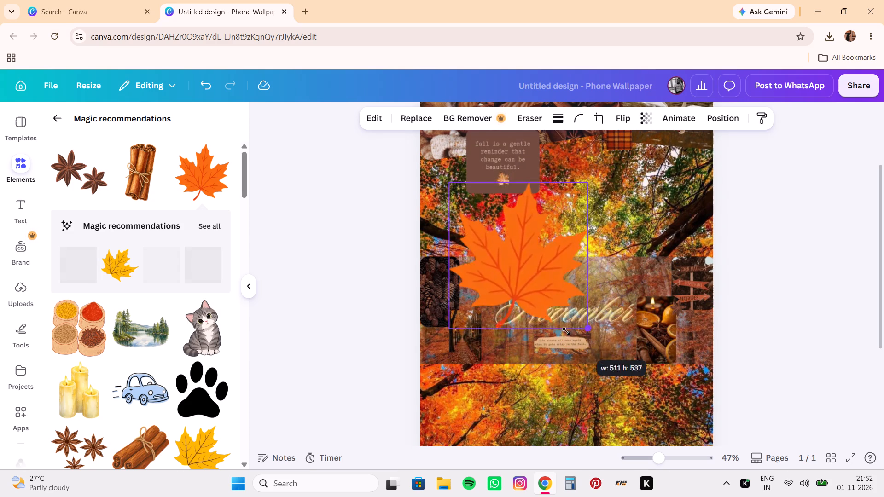
drag(566, 331, 484, 248)
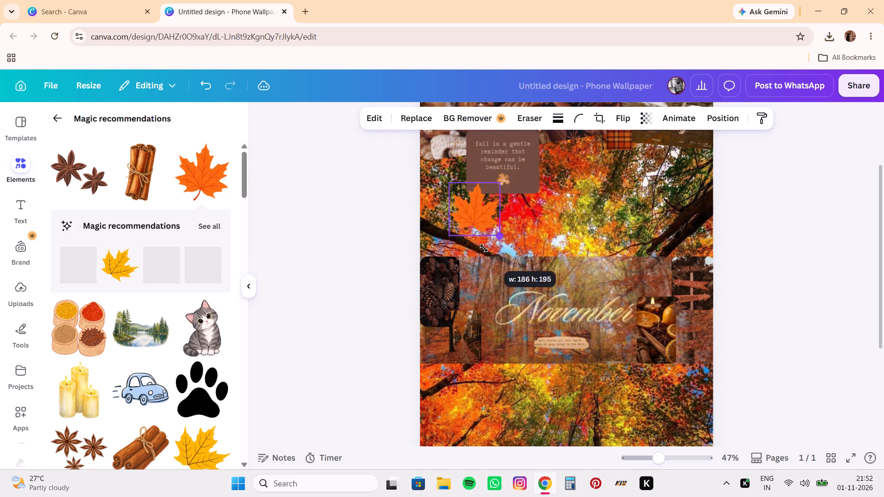
drag(484, 248, 466, 220)
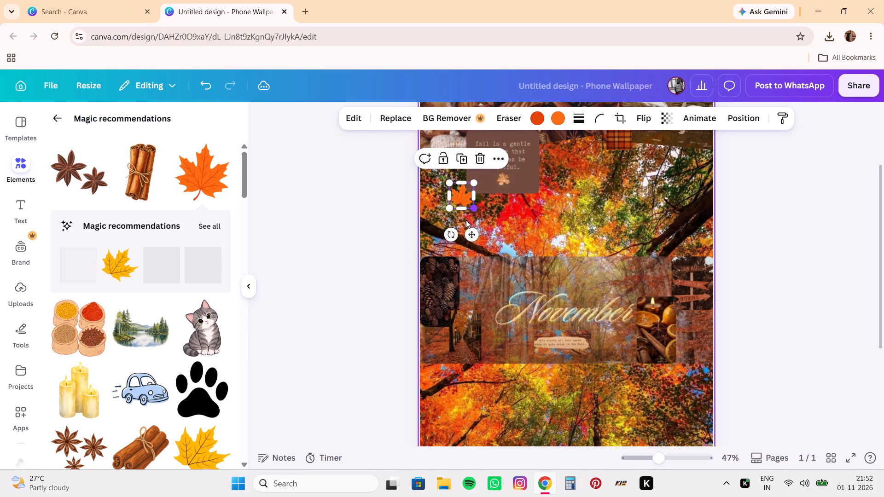
drag(459, 192, 465, 181)
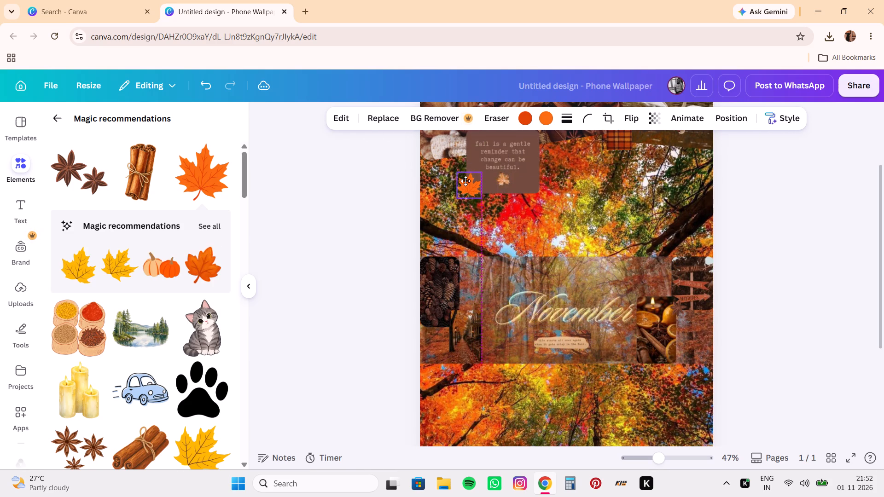
drag(465, 181, 466, 180)
click(575, 216)
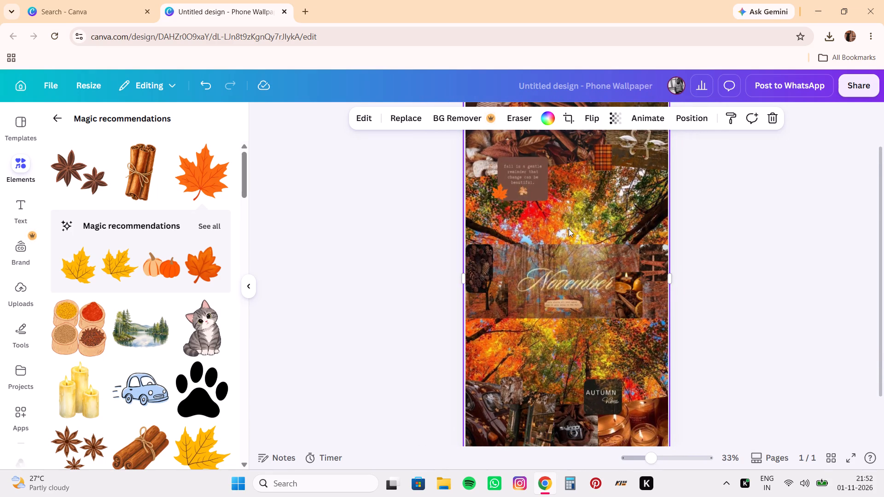
drag(582, 208, 582, 233)
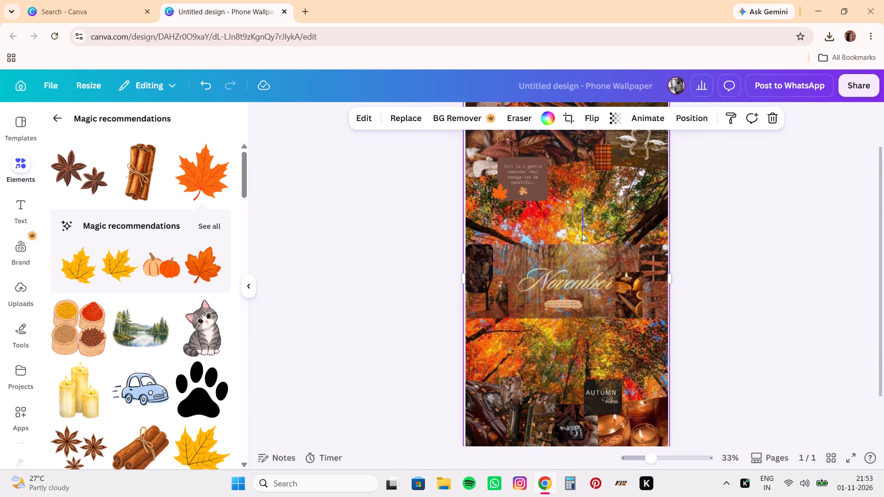
drag(582, 233, 579, 225)
Move the star anise graphic down to the left edge of the 'Autumn Vibes' tile in the lower collage.
drag(645, 279, 574, 393)
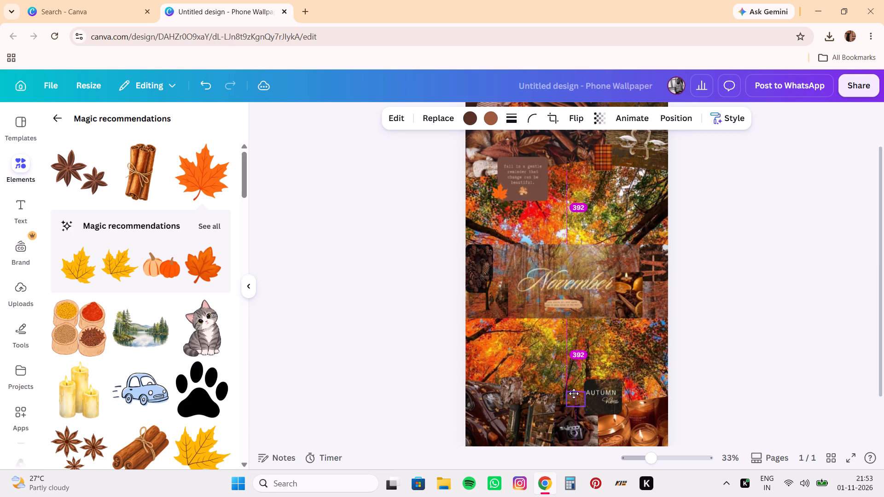
drag(574, 393, 579, 395)
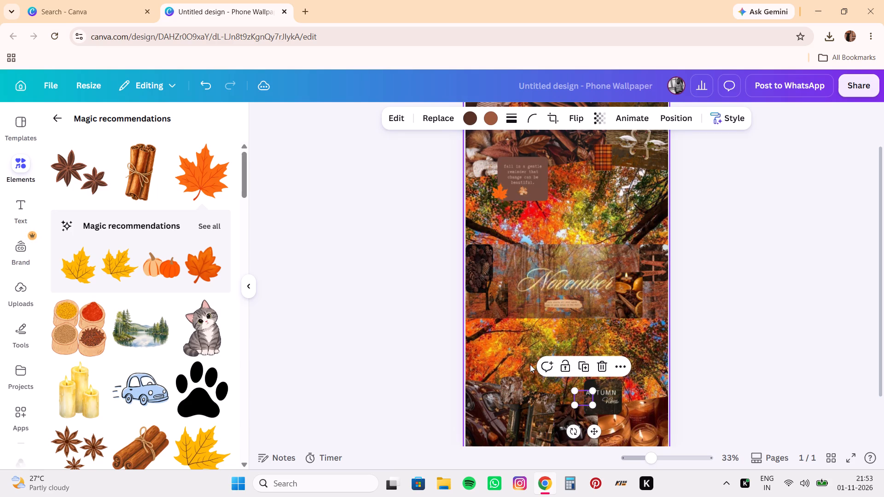
click(530, 364)
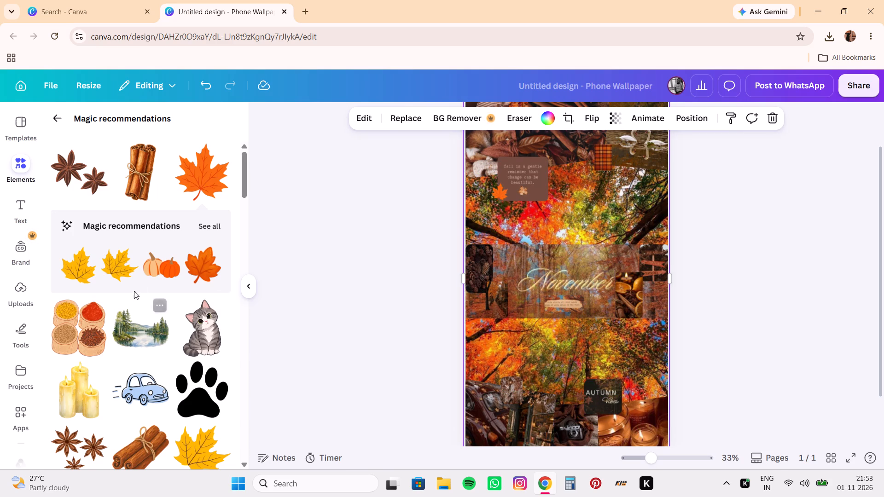
Add the hedgehog-in-autumn-leaves graphic from the maple leaf recommendations, shrink it to a small accent, and place it at the plaid image's lower edge.
scroll(189, 268, left, 2)
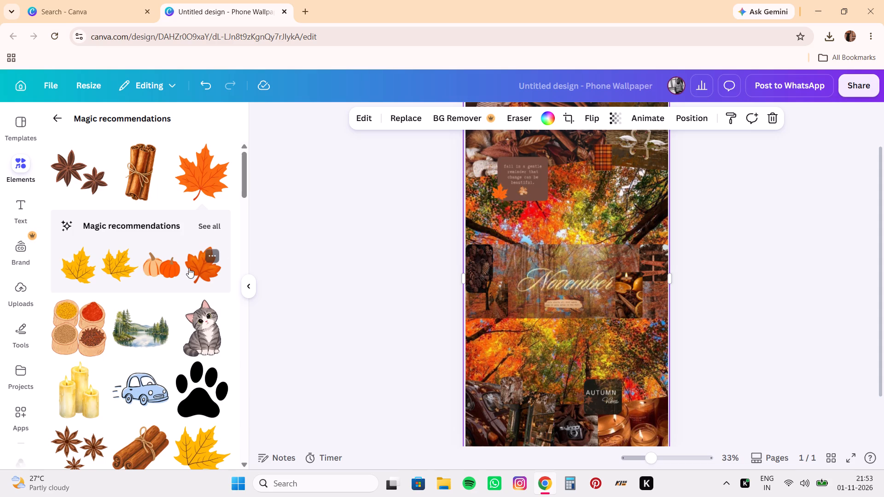
click(215, 227)
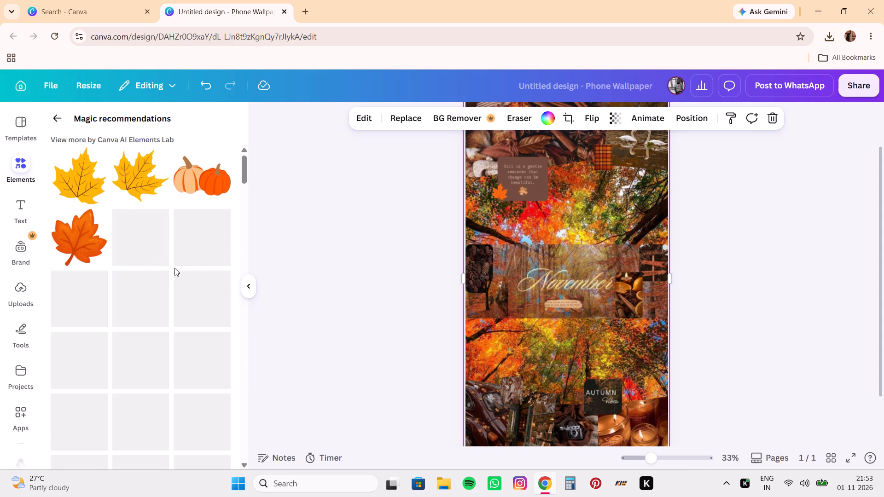
scroll(177, 367, down, 1)
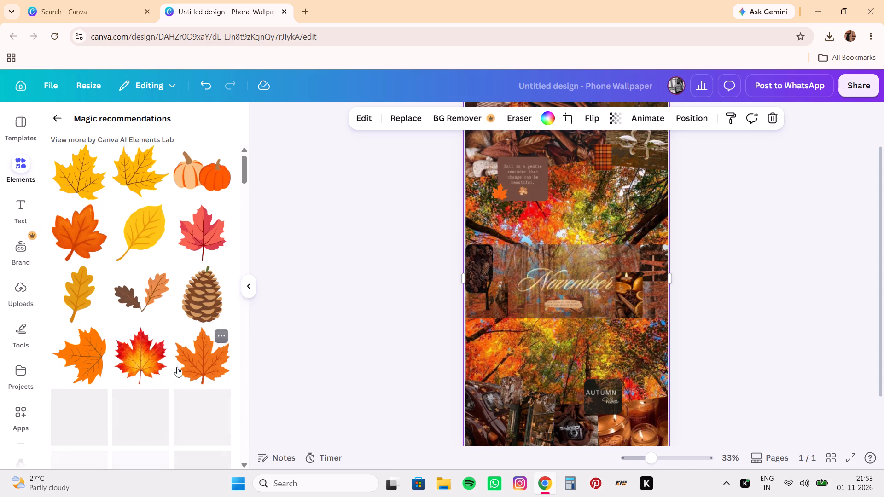
scroll(177, 367, down, 3)
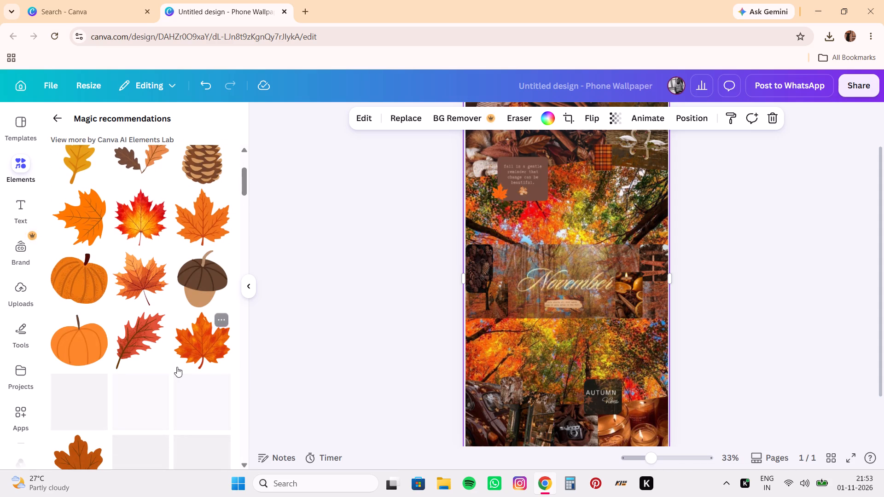
scroll(177, 367, down, 3)
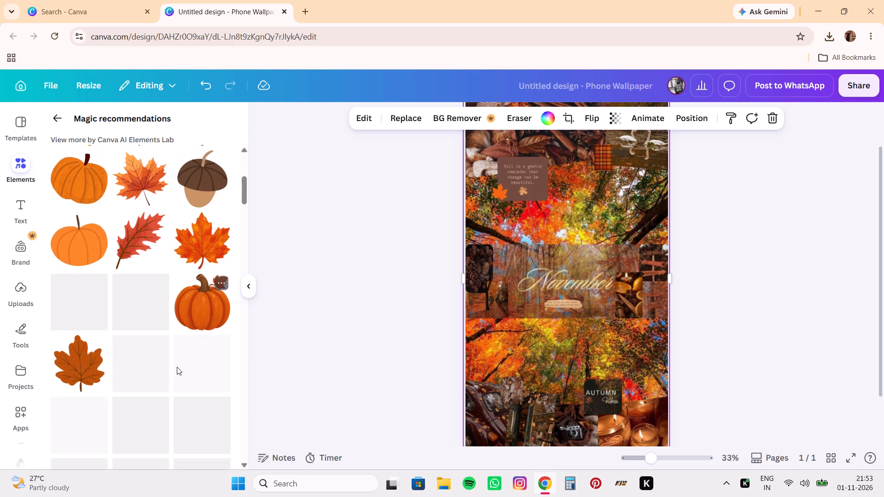
scroll(177, 367, down, 2)
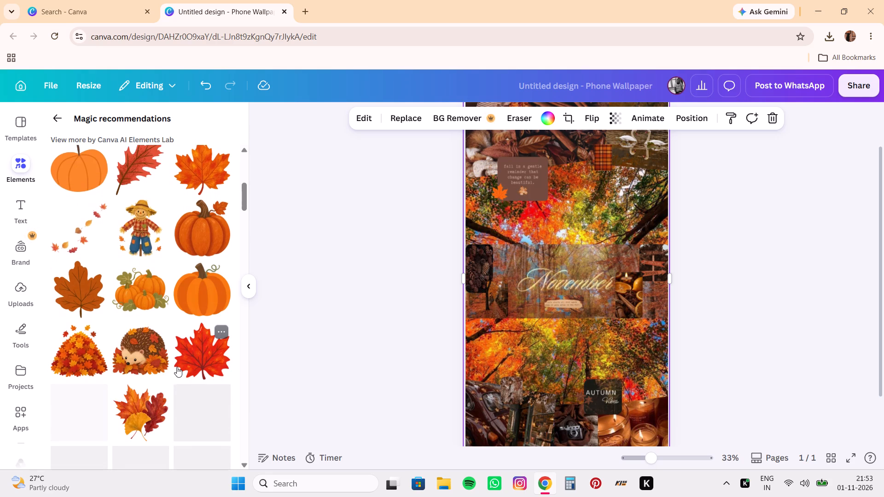
scroll(177, 367, down, 2)
click(130, 272)
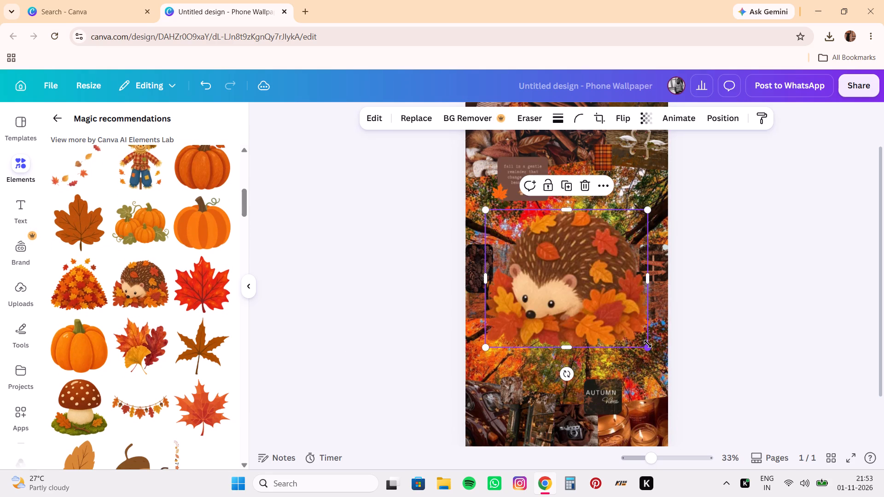
drag(648, 344, 507, 224)
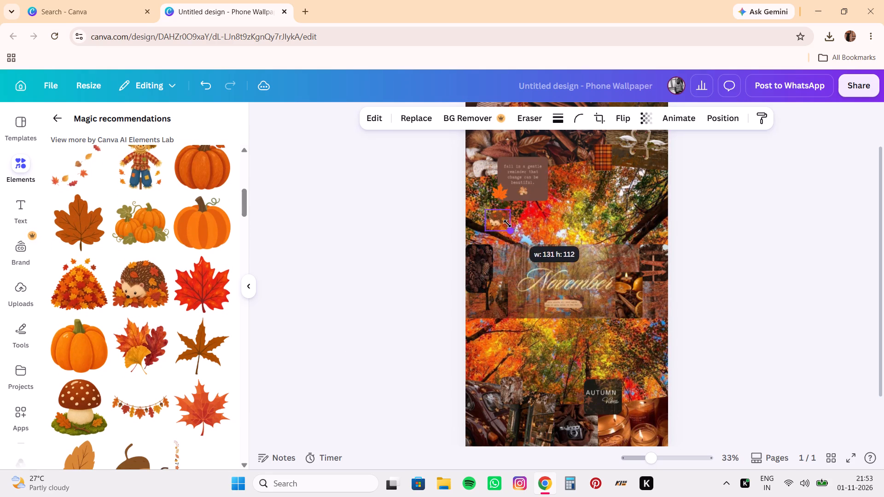
drag(507, 224, 506, 223)
drag(496, 220, 547, 194)
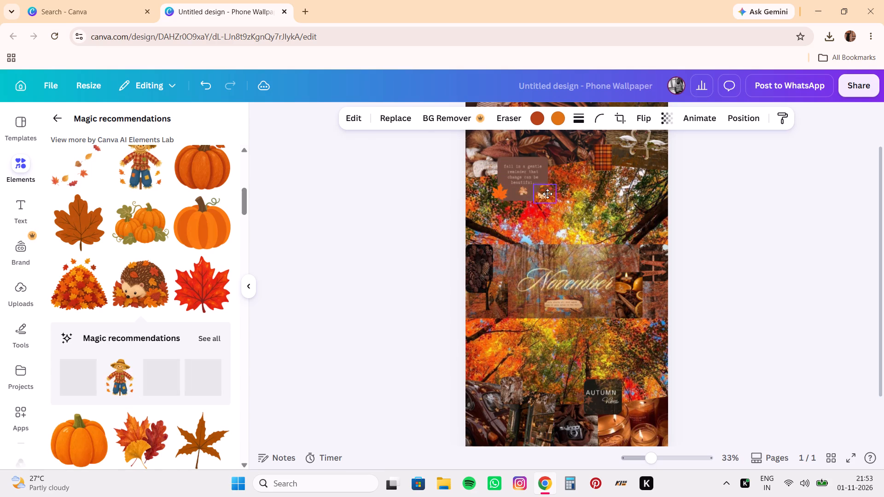
drag(547, 194, 609, 167)
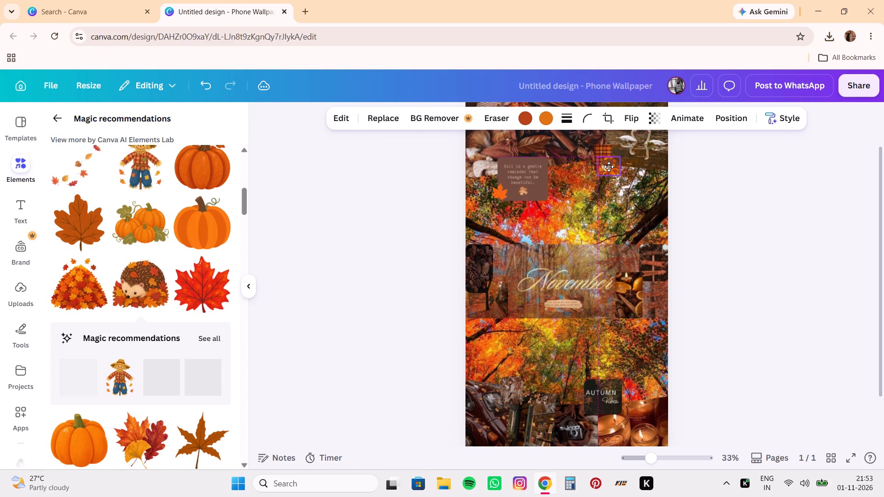
drag(609, 167, 611, 167)
click(393, 202)
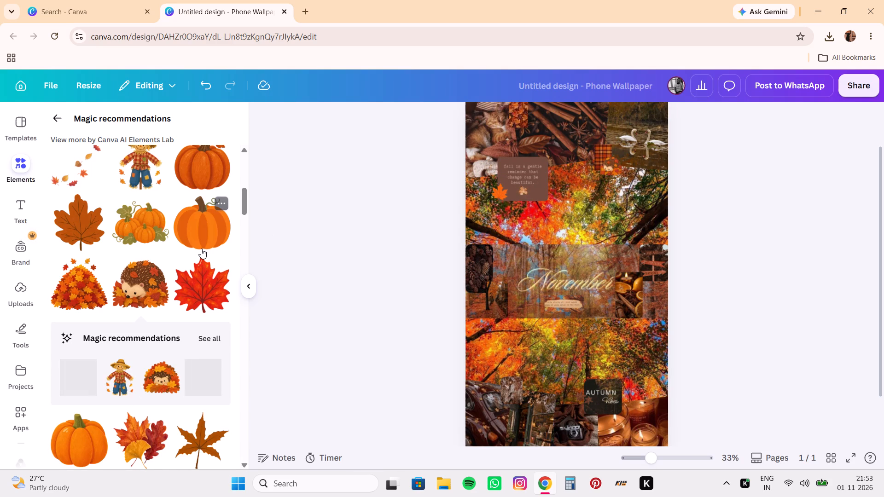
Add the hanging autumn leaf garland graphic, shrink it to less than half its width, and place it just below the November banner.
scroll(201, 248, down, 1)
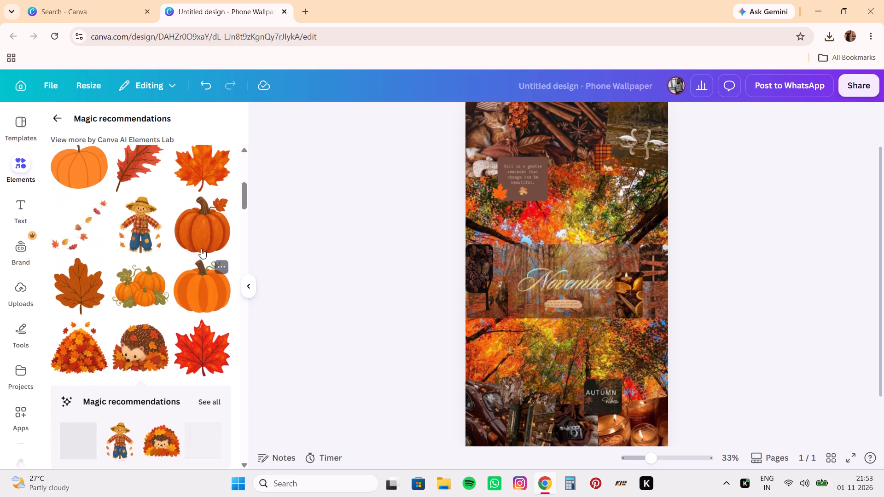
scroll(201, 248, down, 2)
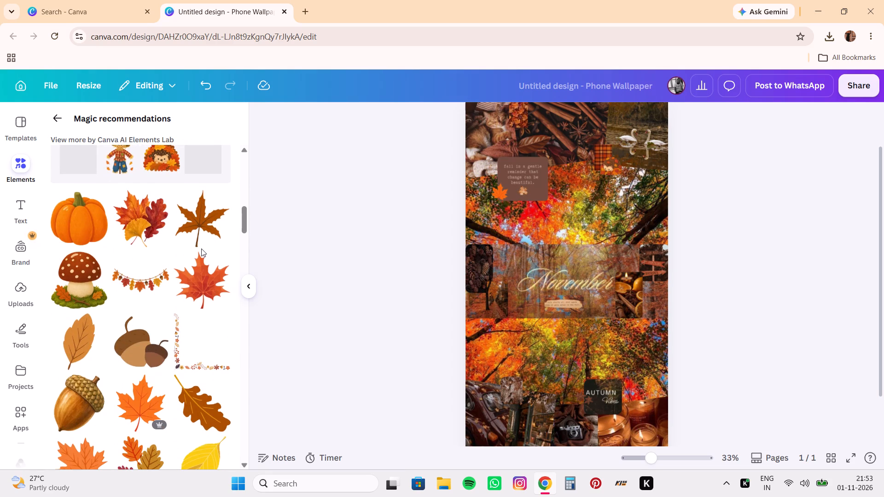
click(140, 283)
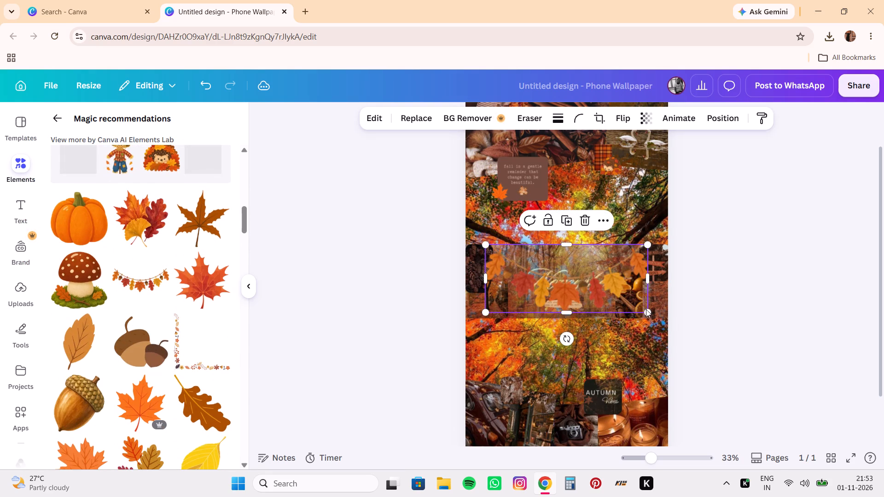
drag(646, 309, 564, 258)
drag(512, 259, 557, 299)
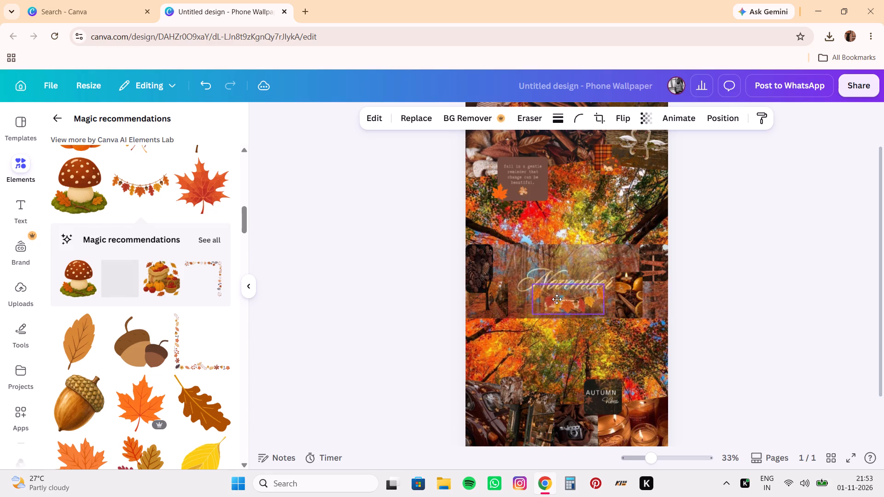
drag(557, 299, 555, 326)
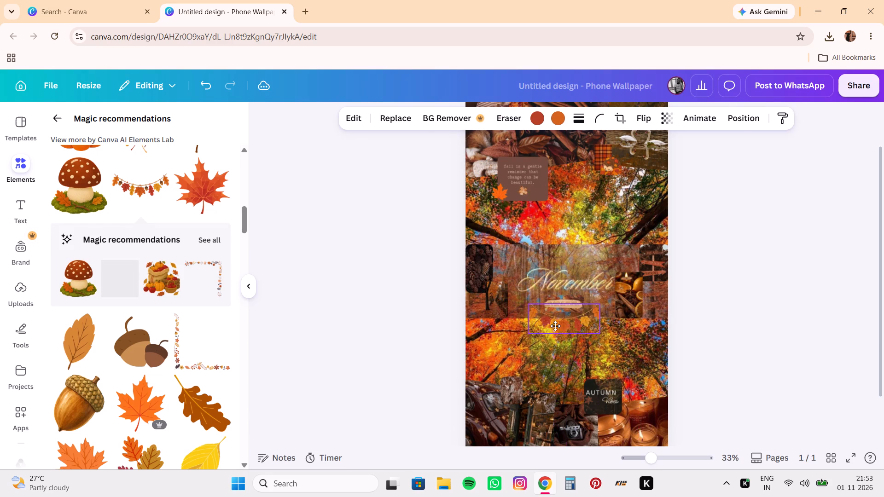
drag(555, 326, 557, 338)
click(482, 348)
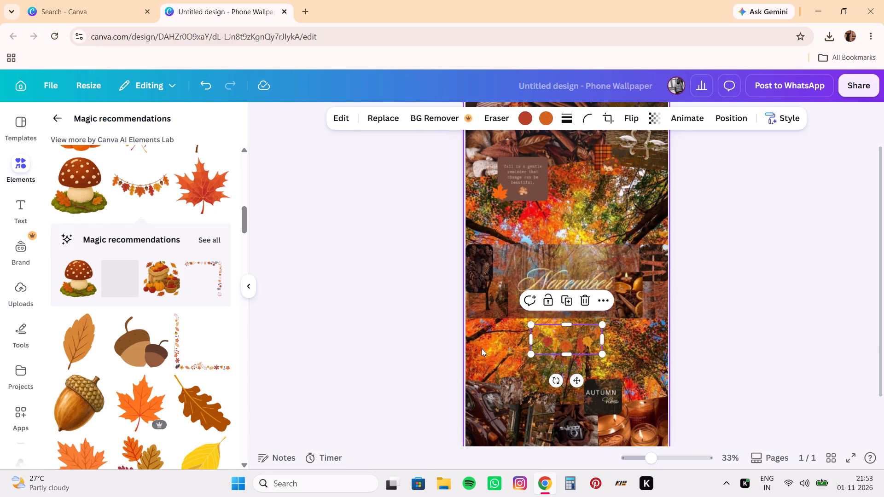
Move the small torn-paper quote from beneath the 'November' lettering up onto the canopy above the banner.
drag(571, 306, 566, 223)
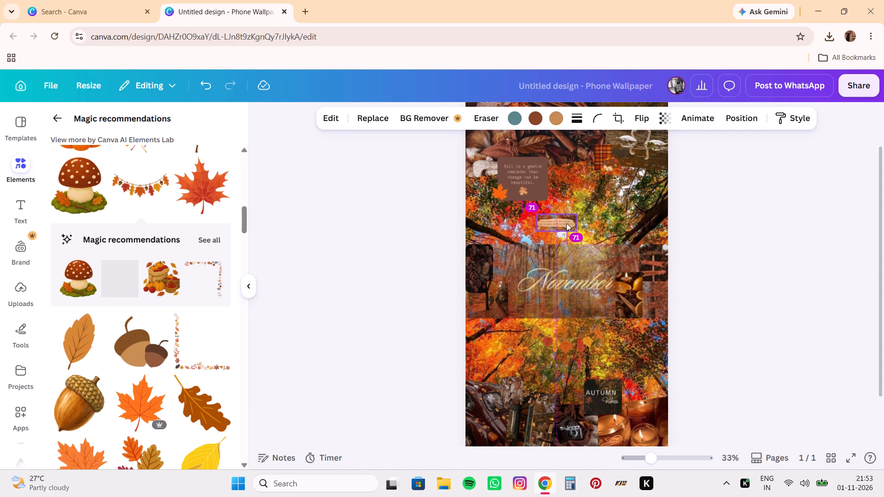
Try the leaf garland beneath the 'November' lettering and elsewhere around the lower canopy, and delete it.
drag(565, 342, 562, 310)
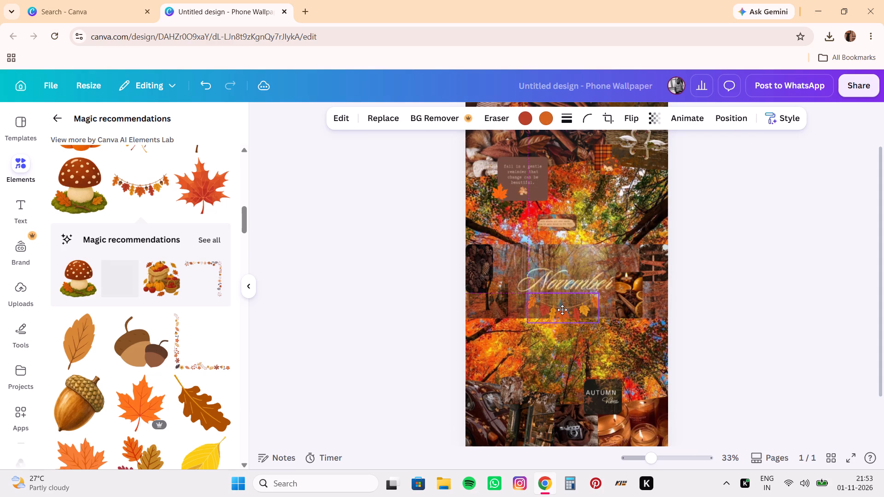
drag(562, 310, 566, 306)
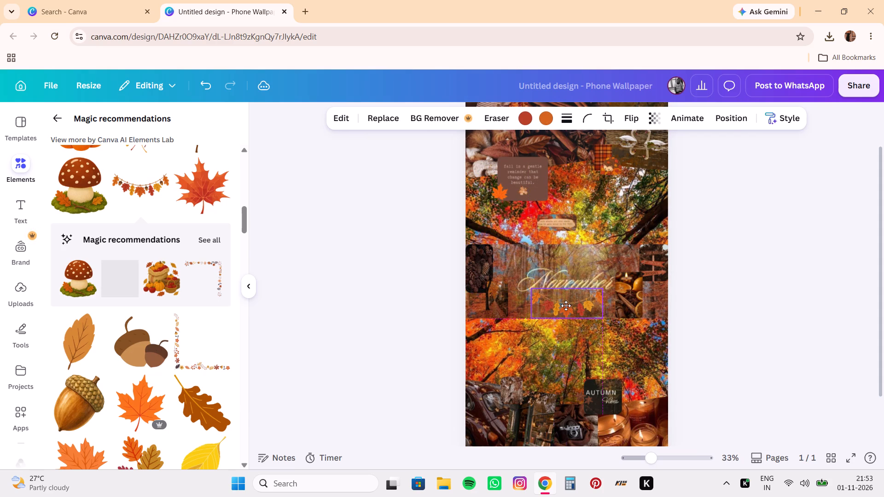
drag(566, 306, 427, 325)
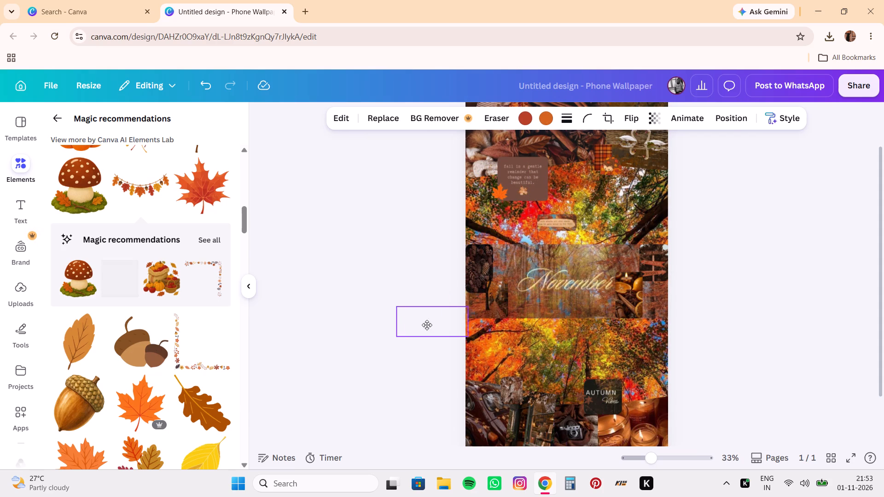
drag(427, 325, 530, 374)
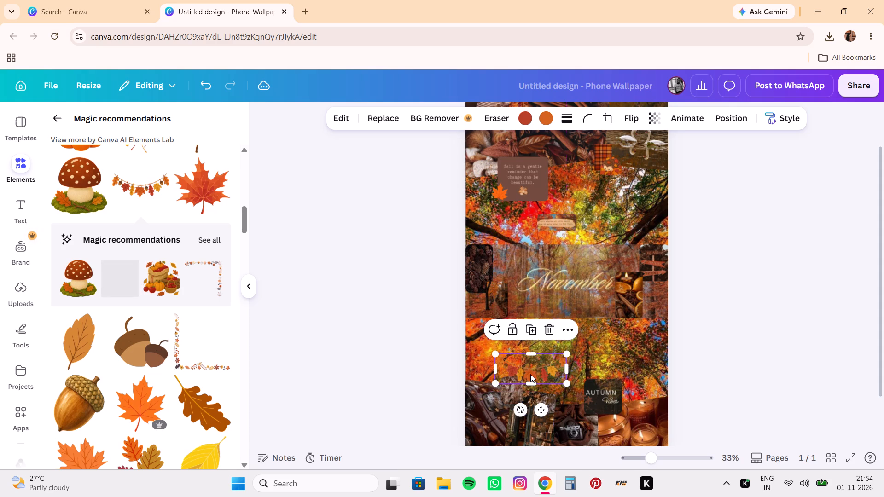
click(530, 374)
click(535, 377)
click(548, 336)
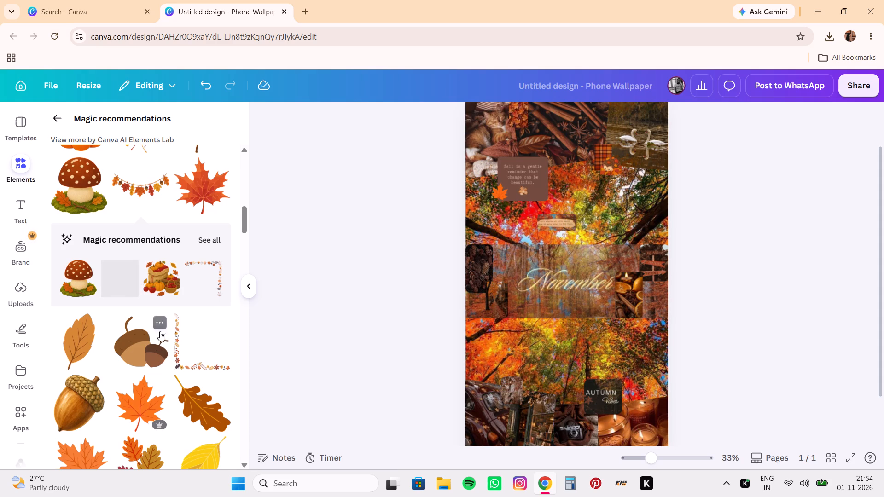
Add the L-shaped autumn leaf corner border, shrink it, and place it over the tree-lined path image at the November banner's lower-left corner.
click(182, 350)
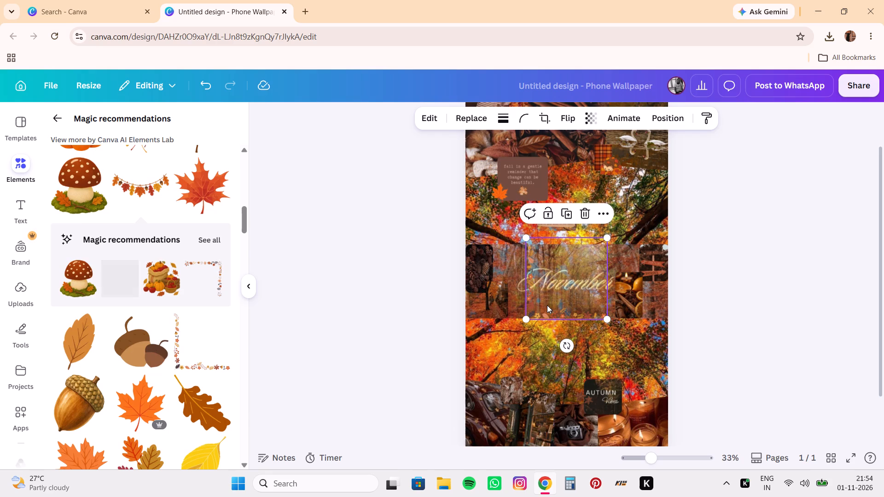
drag(558, 293, 524, 342)
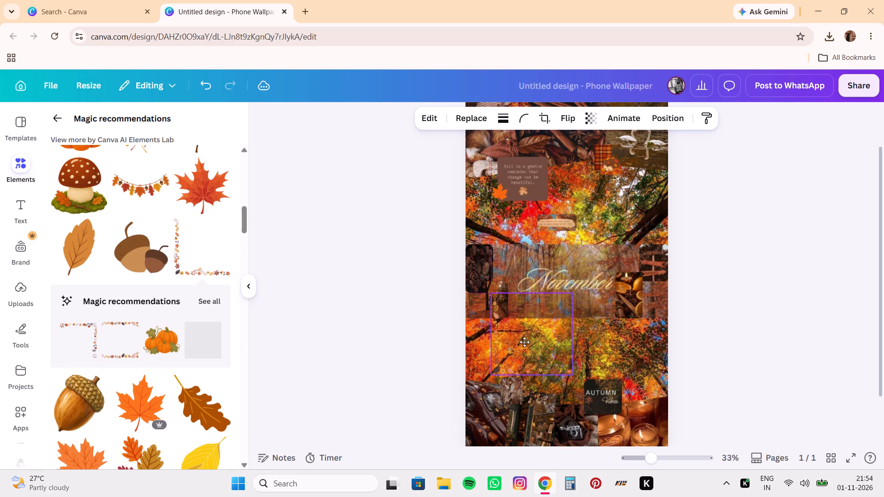
drag(524, 342, 547, 299)
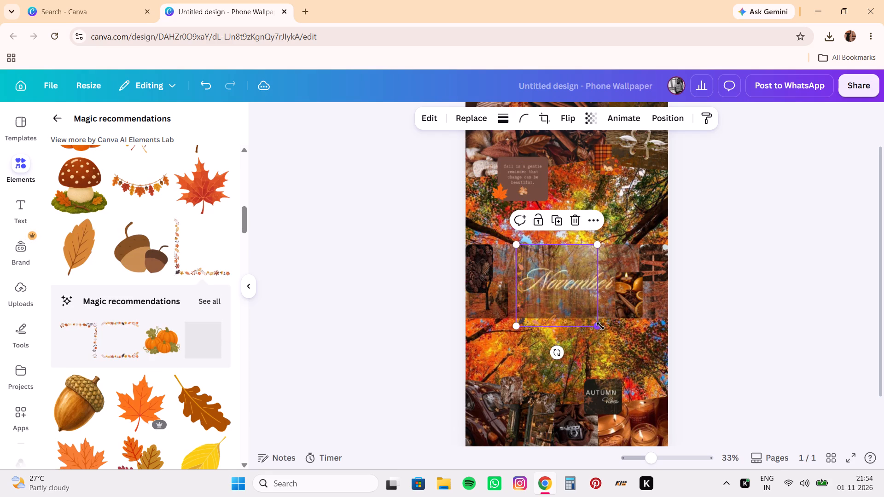
drag(600, 326, 582, 305)
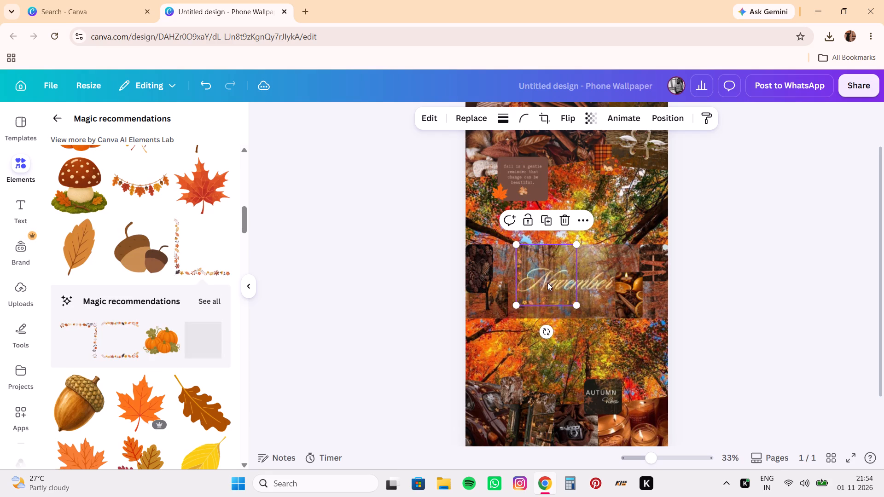
drag(547, 283, 494, 299)
drag(526, 326, 495, 300)
drag(477, 284, 485, 299)
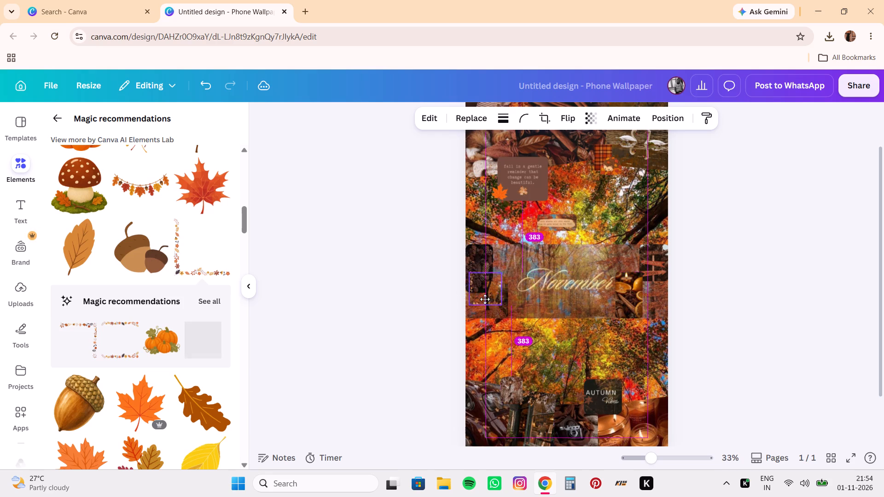
drag(485, 299, 480, 309)
click(556, 327)
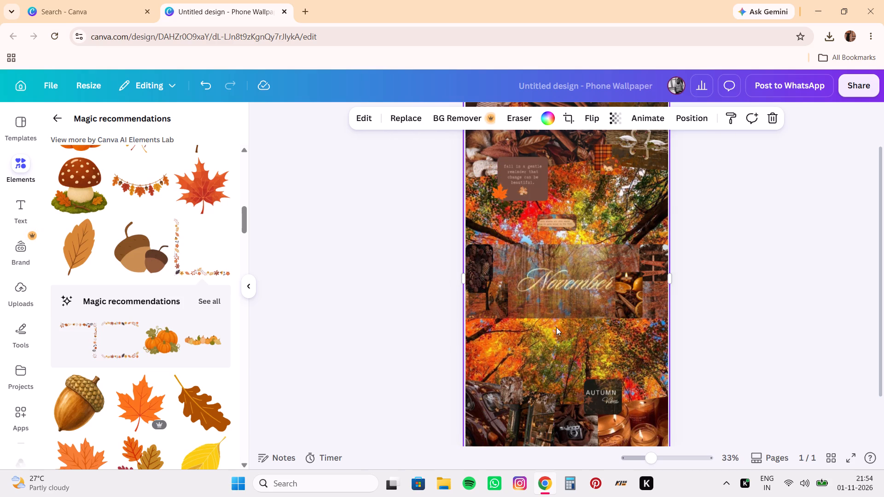
Shrink the leaf corner border slightly more and align it flush with the November banner's lower-left corner.
click(663, 458)
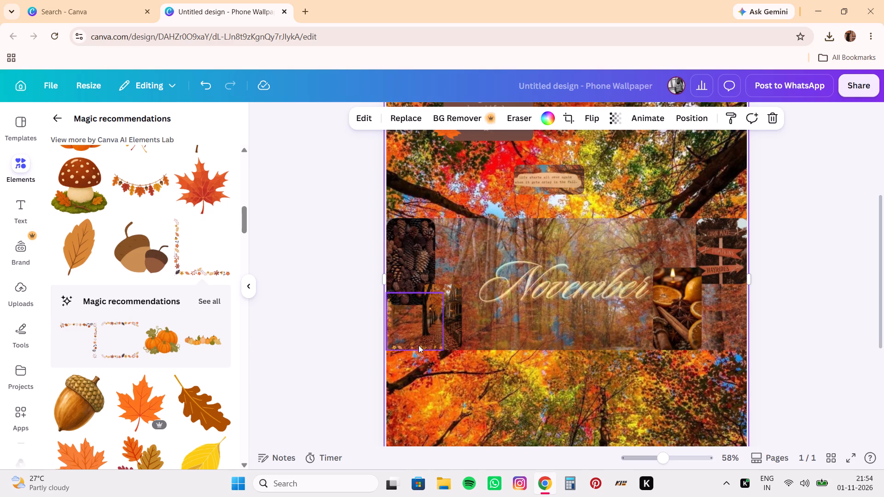
click(419, 345)
click(419, 345)
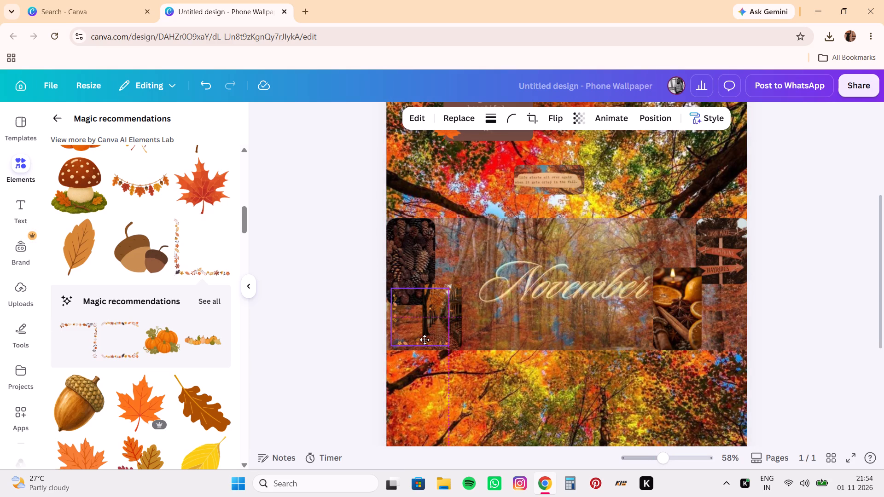
drag(444, 345, 436, 341)
drag(407, 323, 411, 331)
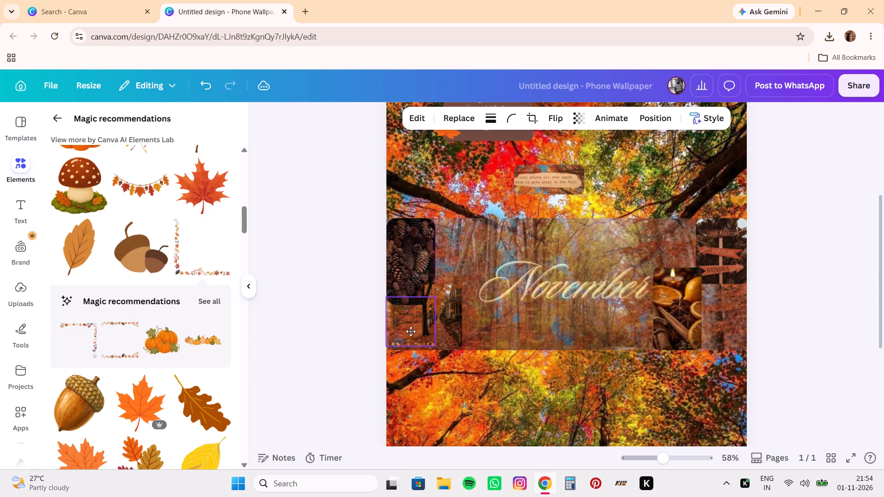
drag(411, 331, 407, 333)
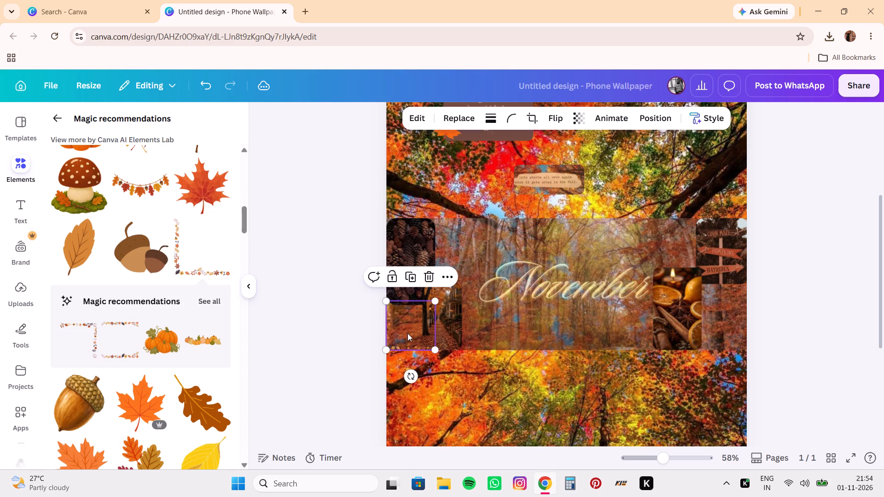
click(423, 364)
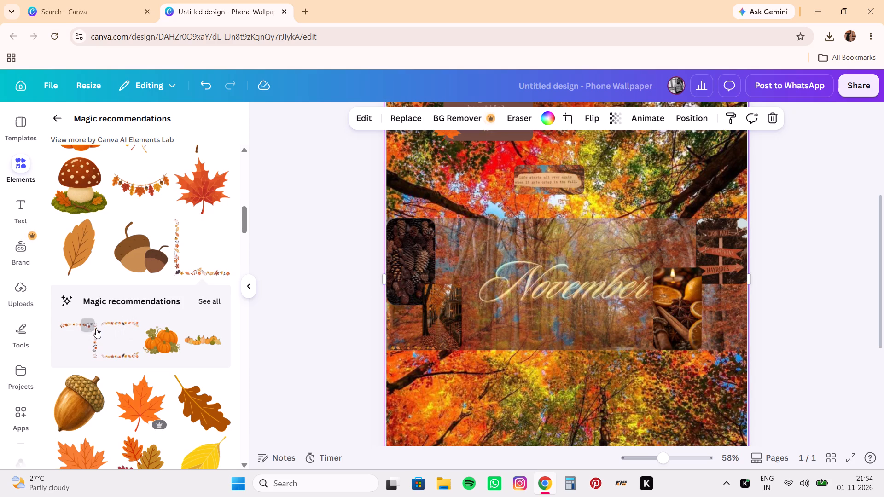
Add the autumn border with leaf strips along its top and bottom, shrink it slightly, and centre it around the 'November' lettering within the banner.
click(128, 355)
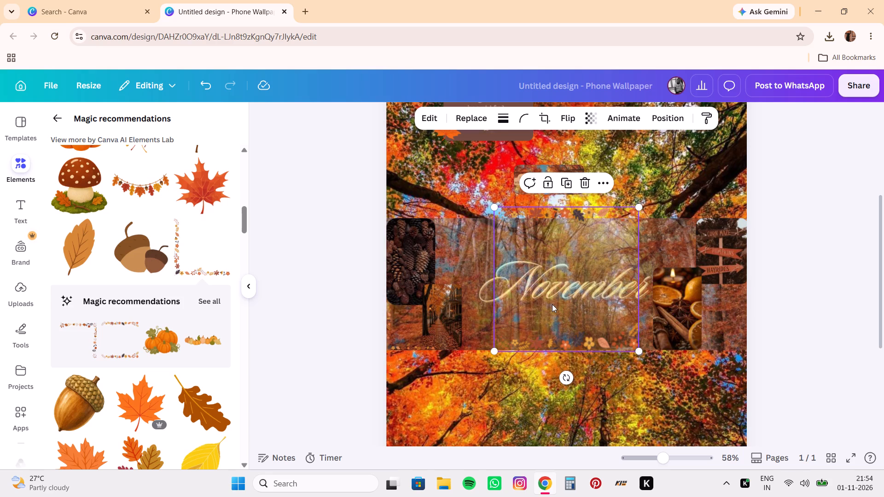
drag(552, 304, 555, 321)
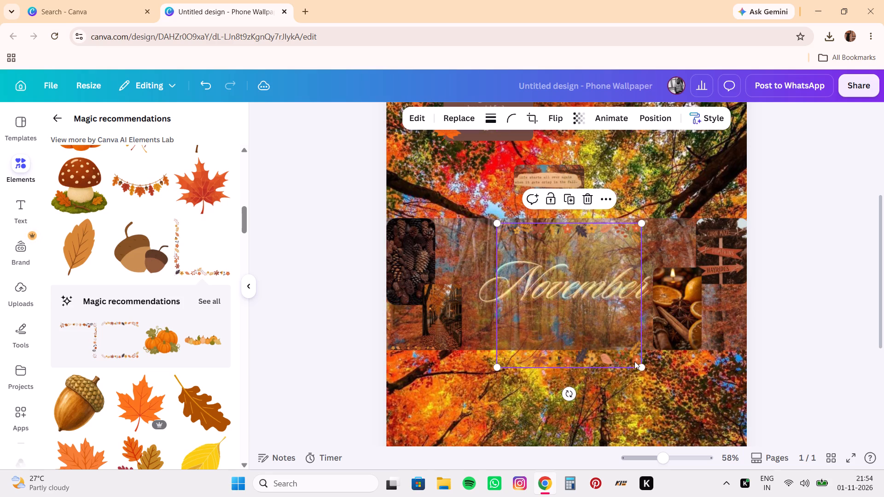
drag(641, 367, 634, 345)
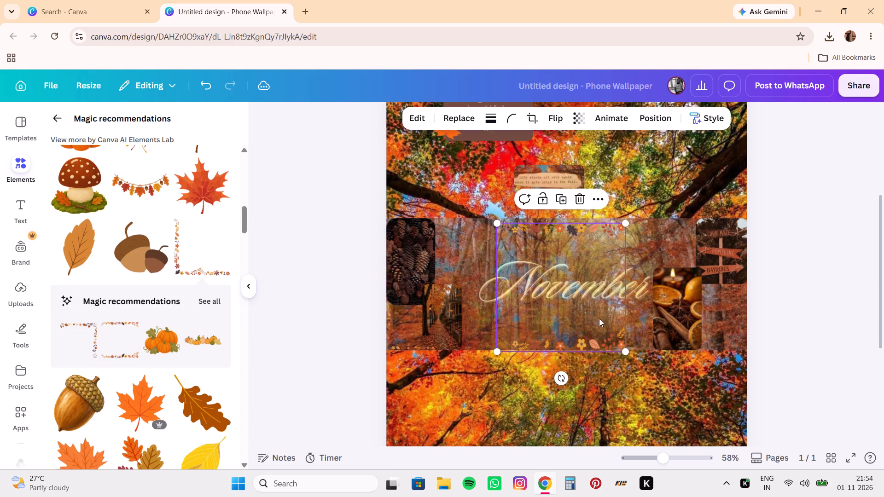
drag(591, 314, 601, 313)
click(461, 386)
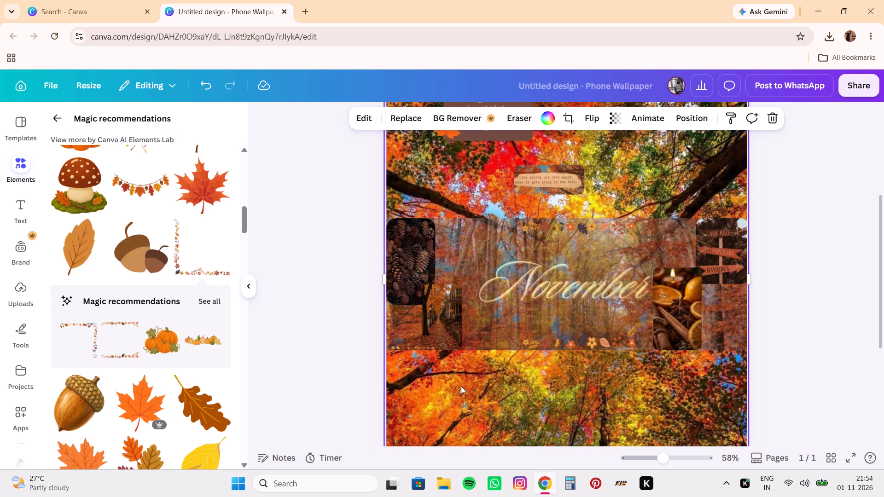
Add the top-right autumn leaf corner border, shrink it, and align it over the signpost image at the November banner's upper-right corner.
click(92, 345)
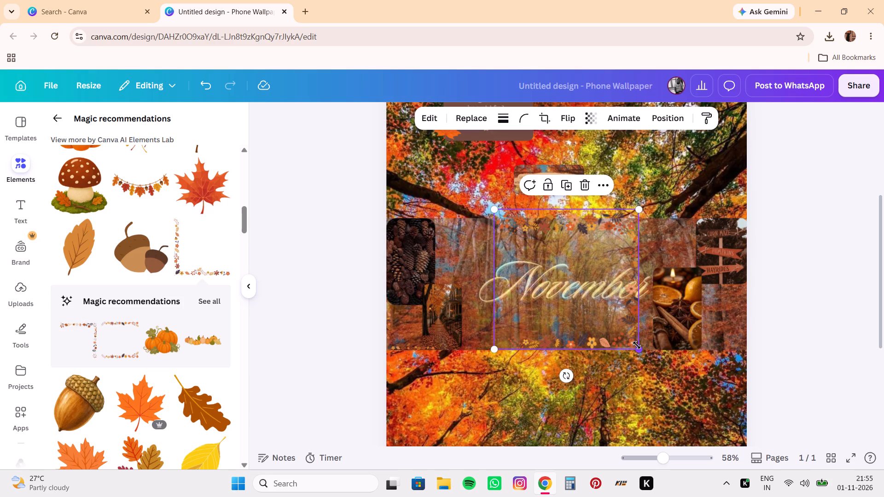
drag(637, 345, 561, 260)
drag(532, 244, 651, 257)
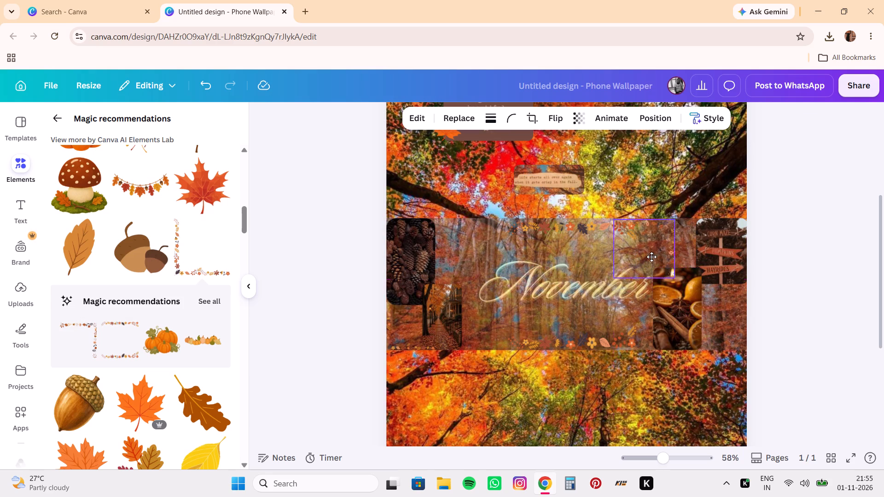
drag(651, 257, 726, 252)
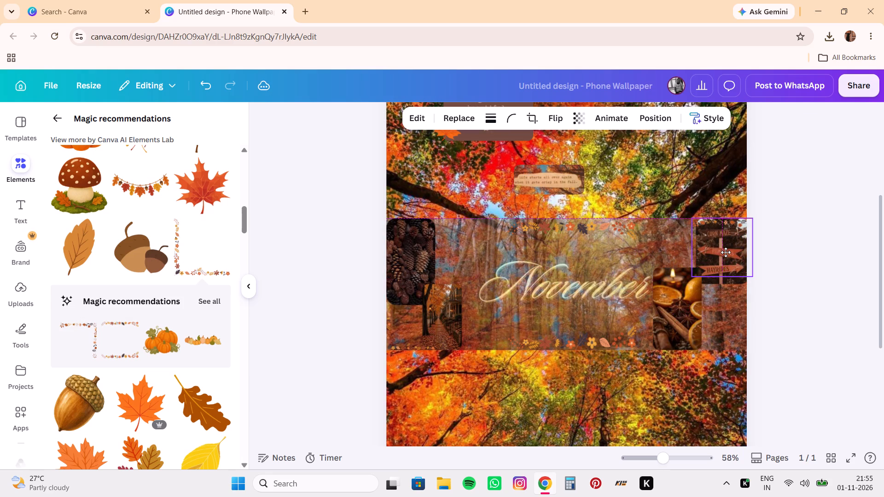
drag(726, 252, 718, 252)
drag(741, 277, 733, 268)
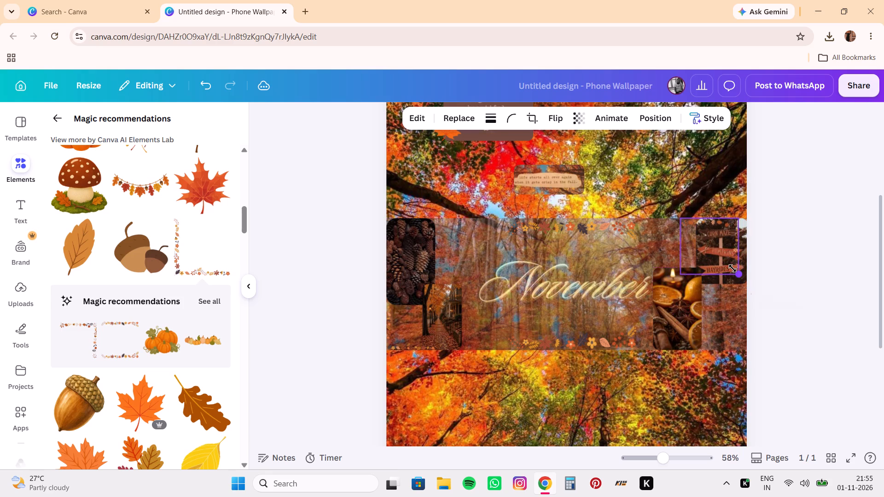
drag(733, 268, 732, 268)
drag(709, 240, 725, 240)
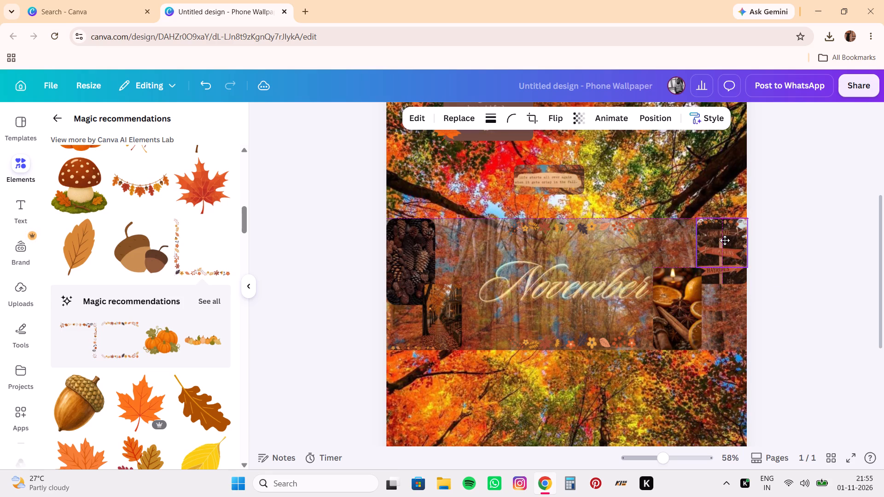
drag(725, 240, 723, 240)
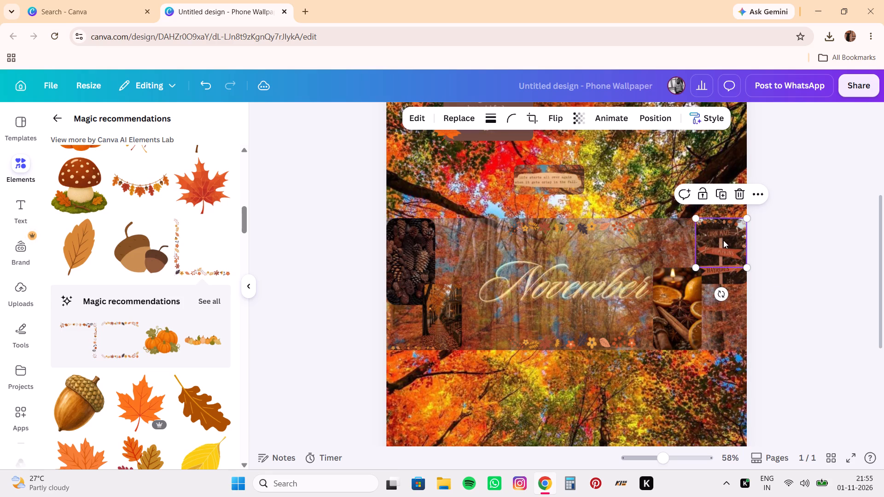
Review the whole wallpaper collage at a reduced zoom, from the spice images down to the candles.
click(397, 346)
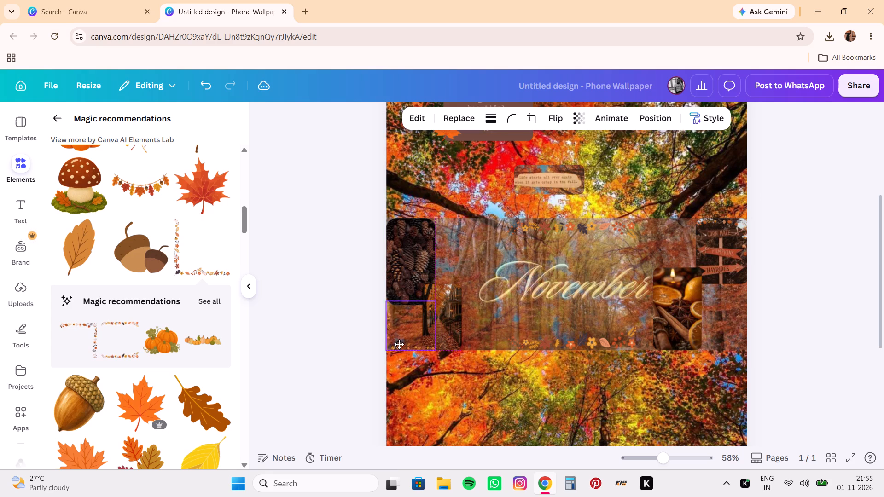
click(308, 361)
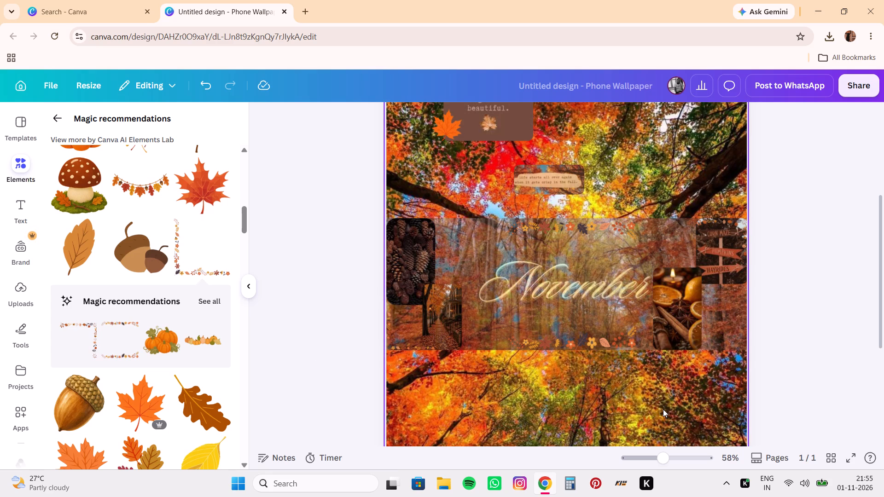
click(669, 457)
drag(669, 457, 645, 459)
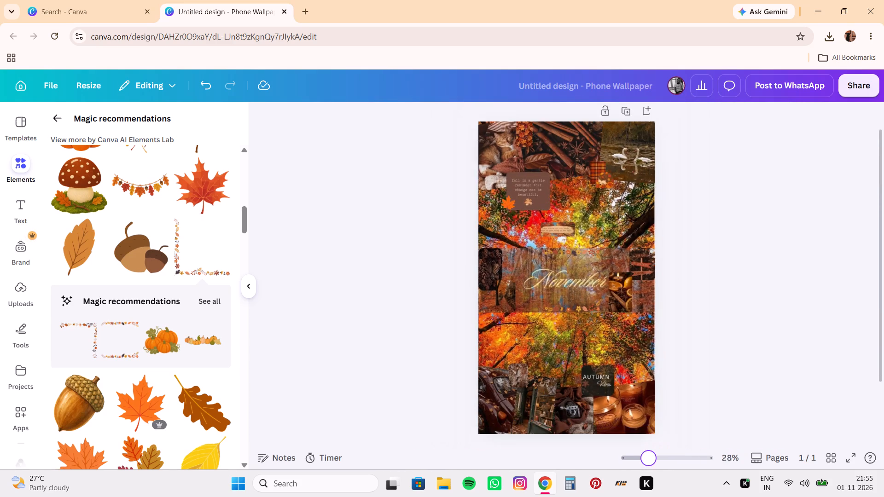
drag(645, 459, 651, 460)
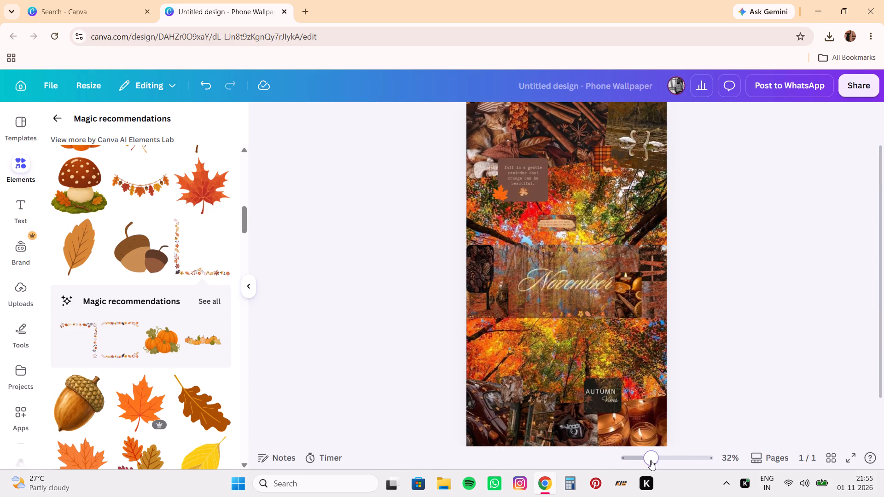
scroll(686, 337, down, 1)
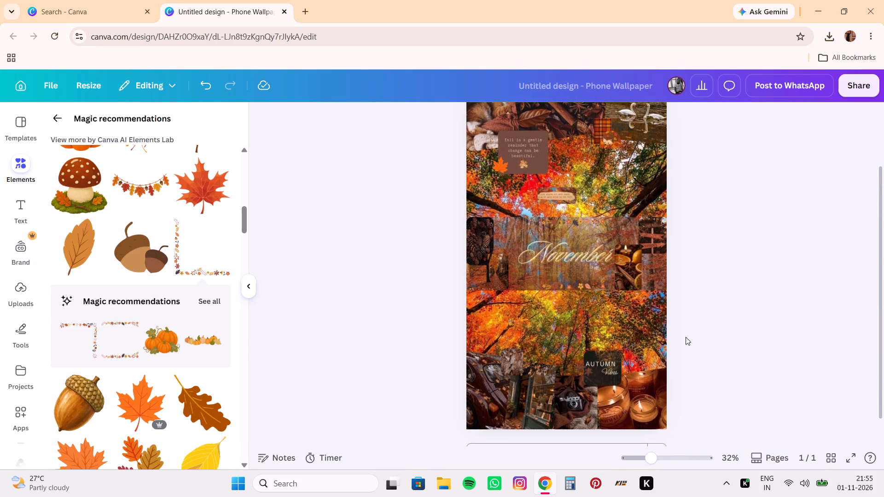
scroll(686, 337, down, 3)
scroll(593, 295, up, 1)
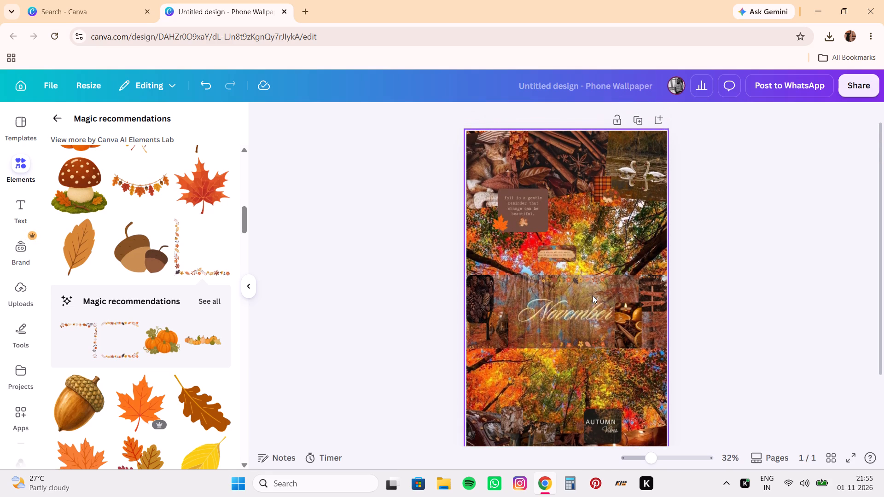
scroll(593, 295, up, 1)
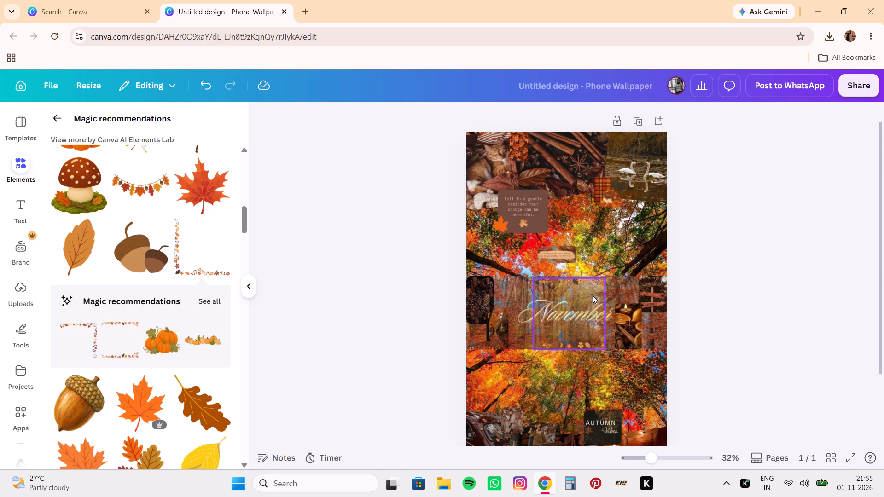
Browse the recommended autumn graphics for another leaf decoration to add to the collage.
click(559, 252)
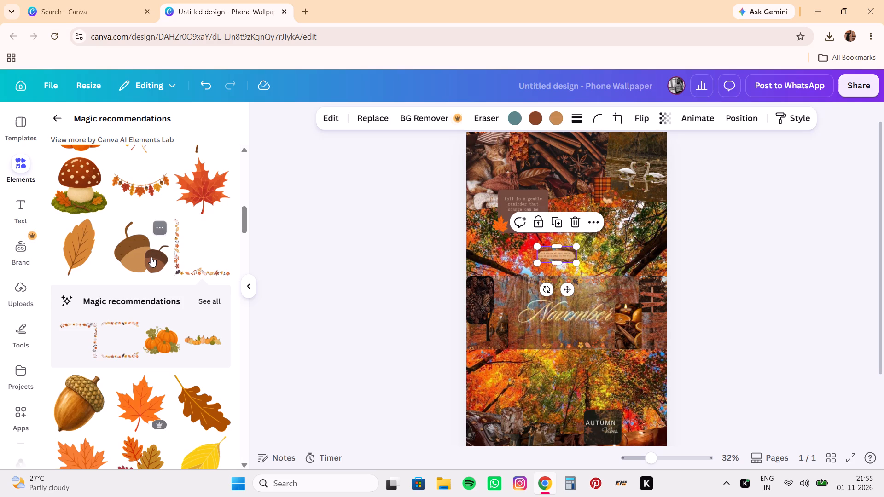
scroll(55, 321, down, 6)
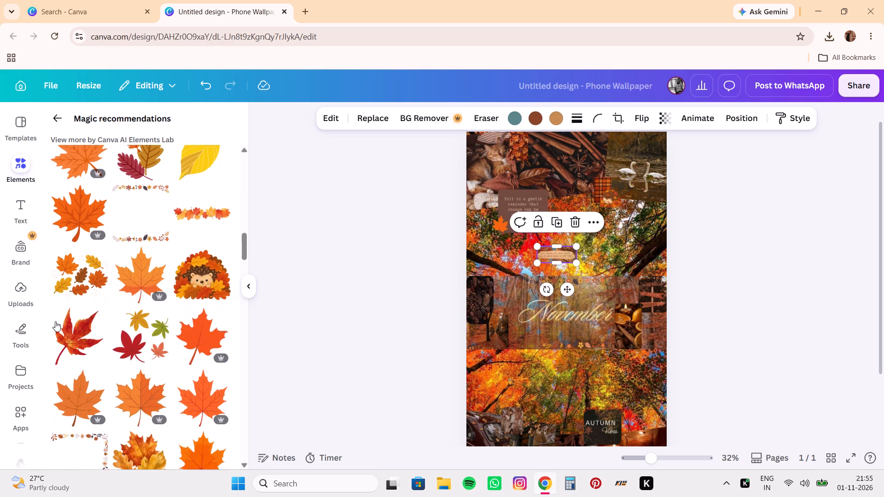
scroll(55, 321, down, 1)
scroll(66, 271, down, 4)
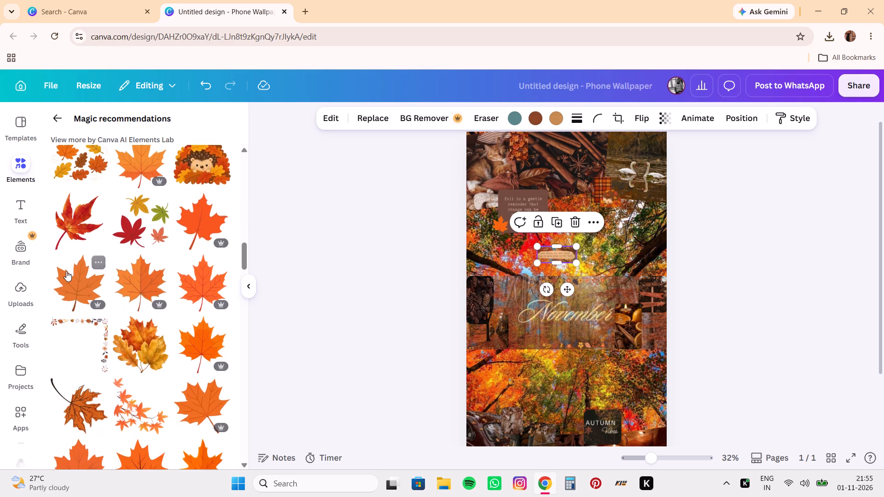
scroll(66, 271, down, 5)
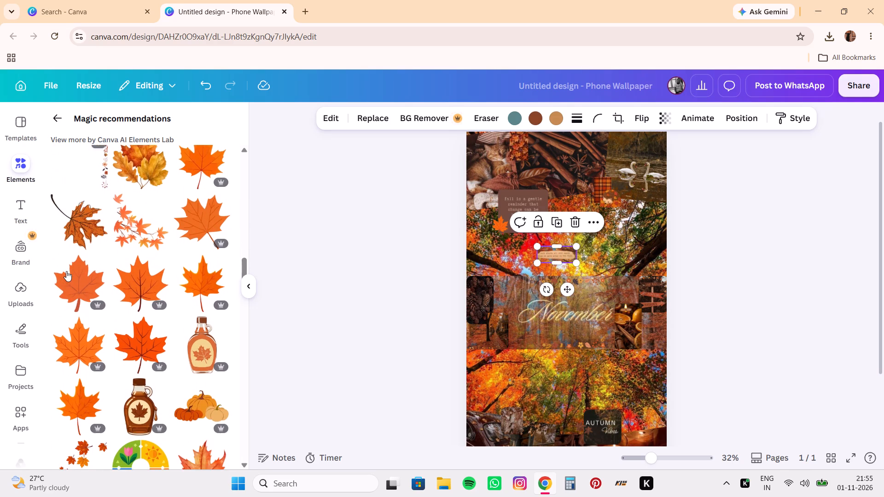
scroll(66, 271, down, 5)
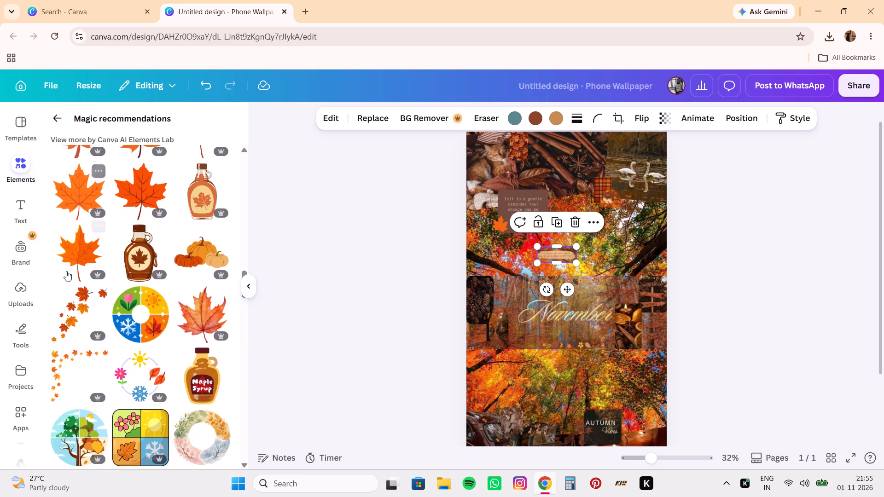
scroll(66, 271, down, 5)
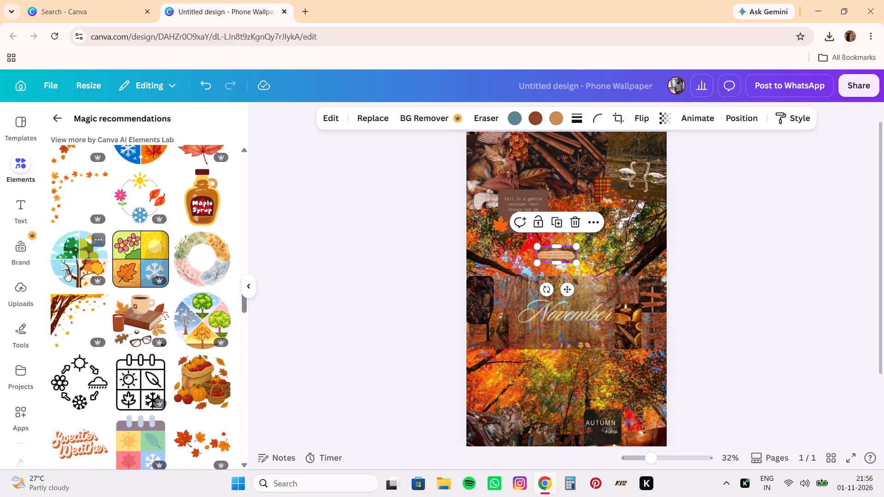
scroll(66, 271, down, 5)
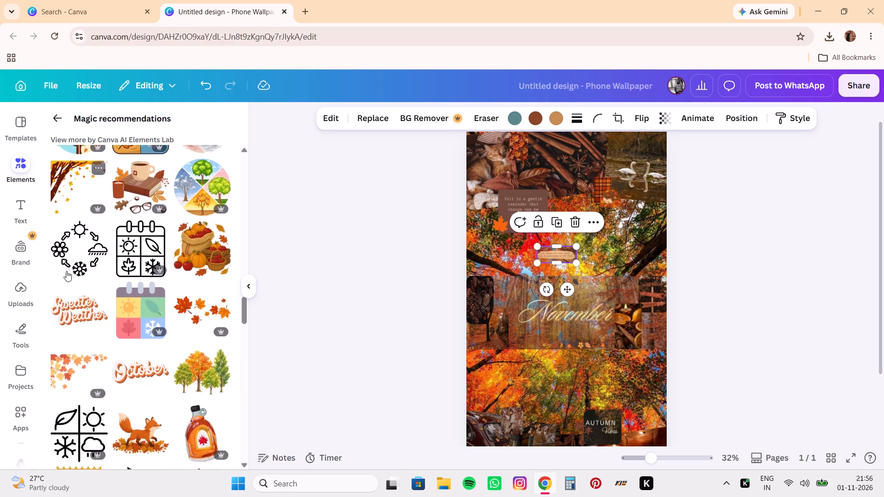
scroll(66, 271, down, 2)
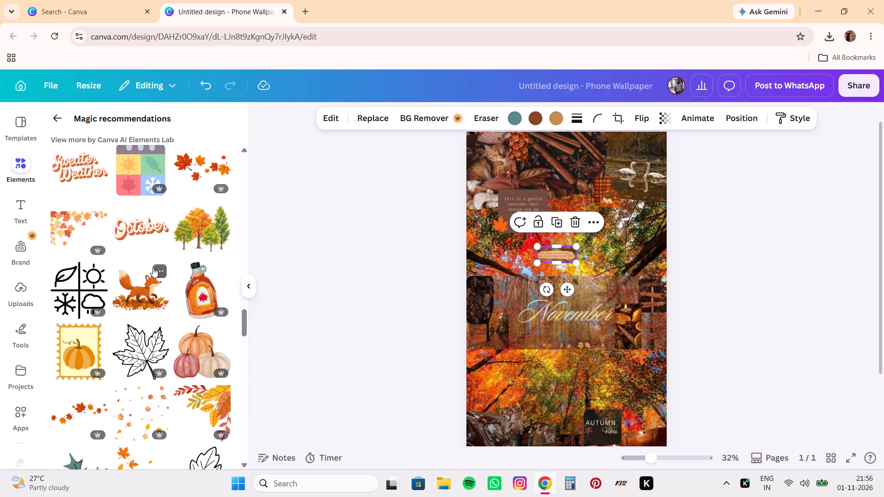
scroll(153, 267, down, 5)
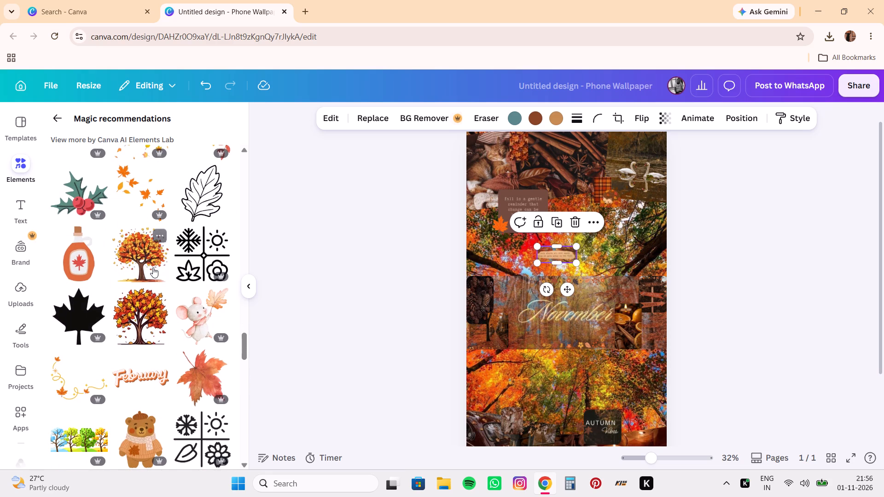
scroll(153, 267, down, 4)
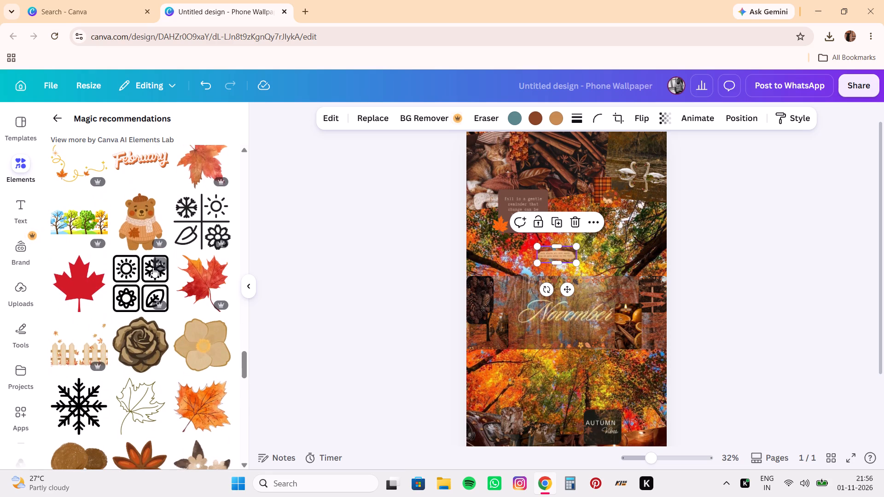
scroll(153, 267, down, 4)
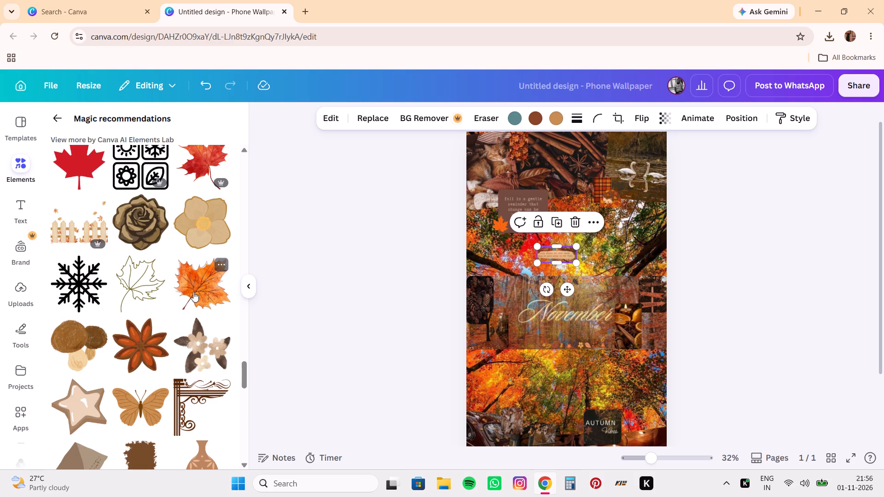
Add the orange watercolour maple leaf, shrink it to a small accent, and place it on the canopy above the 'Autumn Vibes' tile.
click(193, 292)
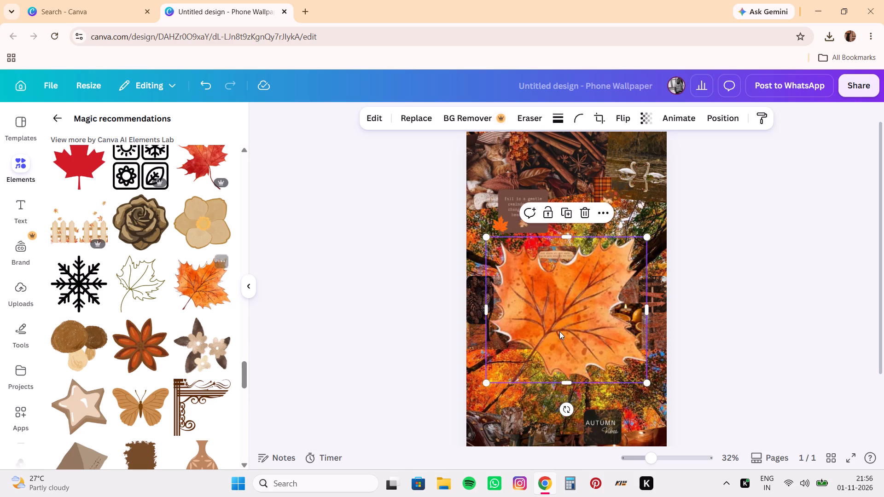
drag(648, 384, 596, 322)
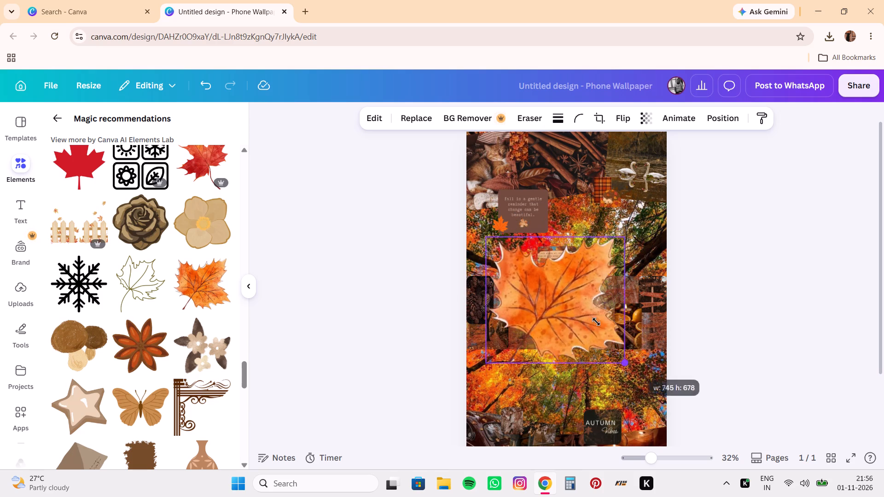
drag(596, 322, 512, 260)
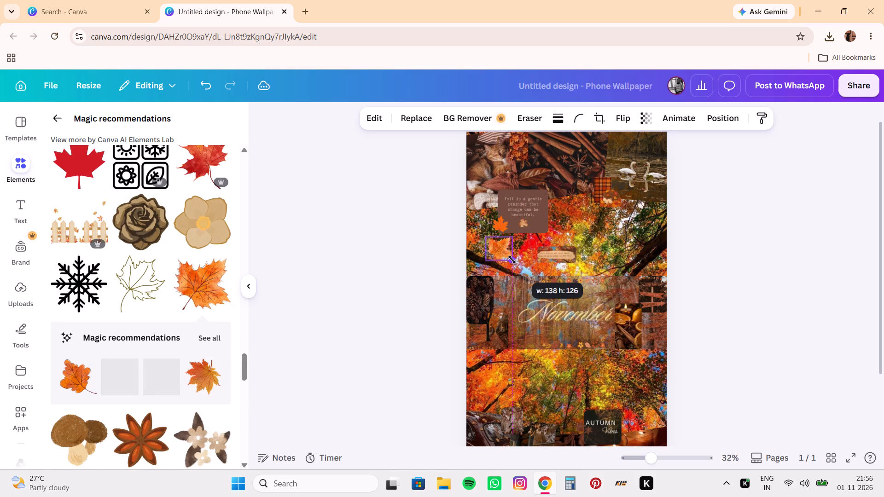
drag(512, 260, 507, 257)
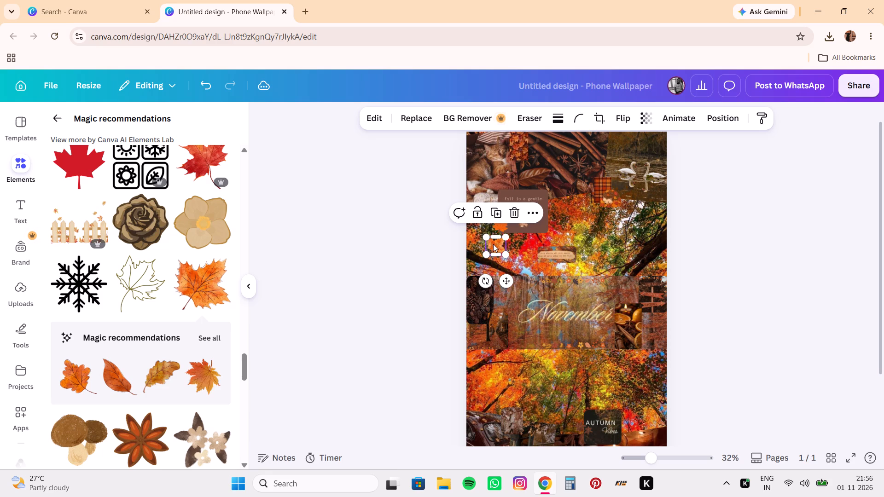
drag(493, 244, 587, 438)
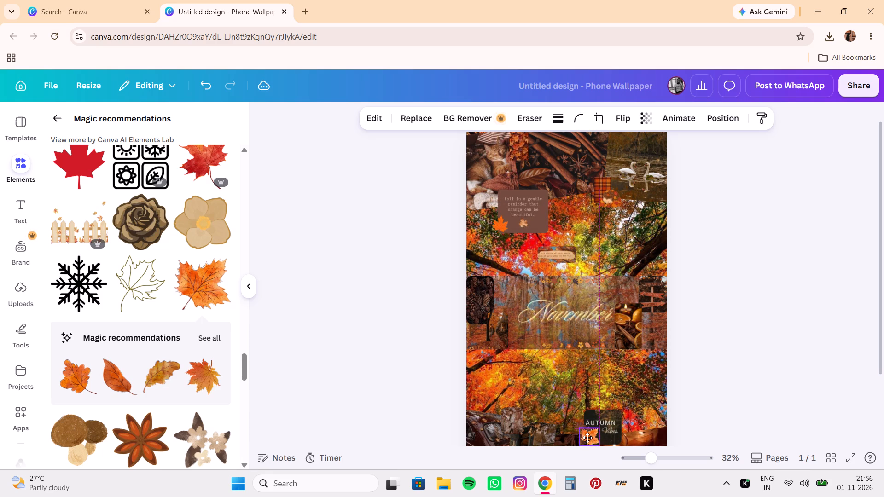
drag(587, 438, 616, 400)
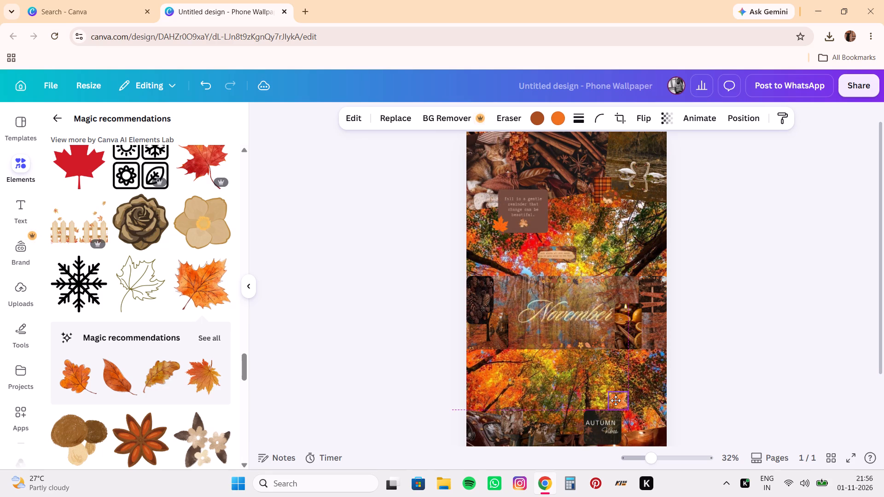
drag(616, 400, 632, 378)
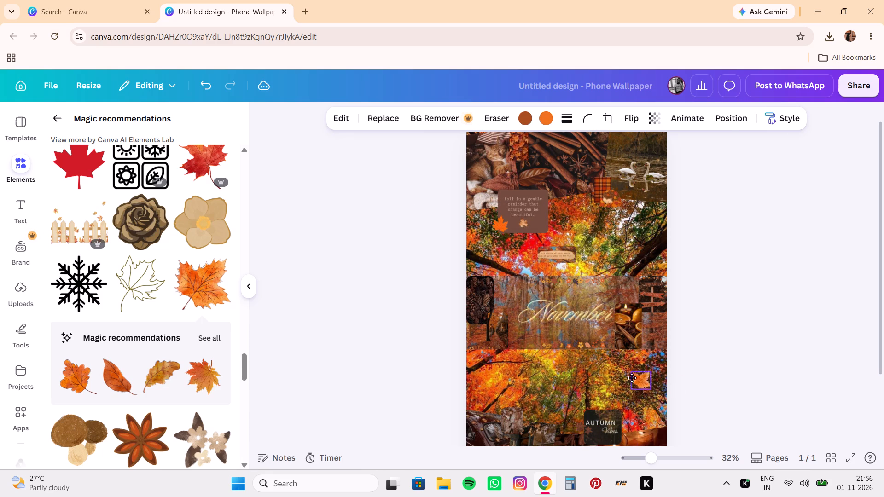
drag(632, 378, 626, 377)
click(570, 433)
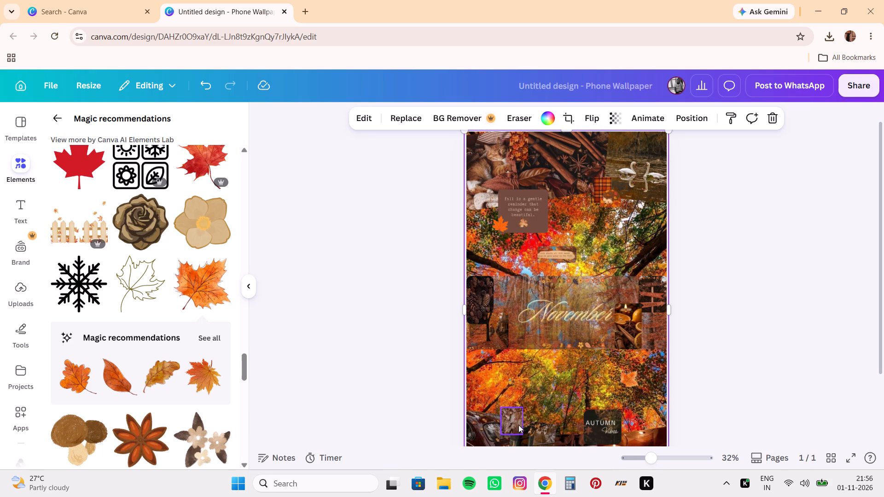
Move the small orange maple leaf down onto the lower-left edge of the candles image, beside the camera image.
drag(580, 379, 565, 344)
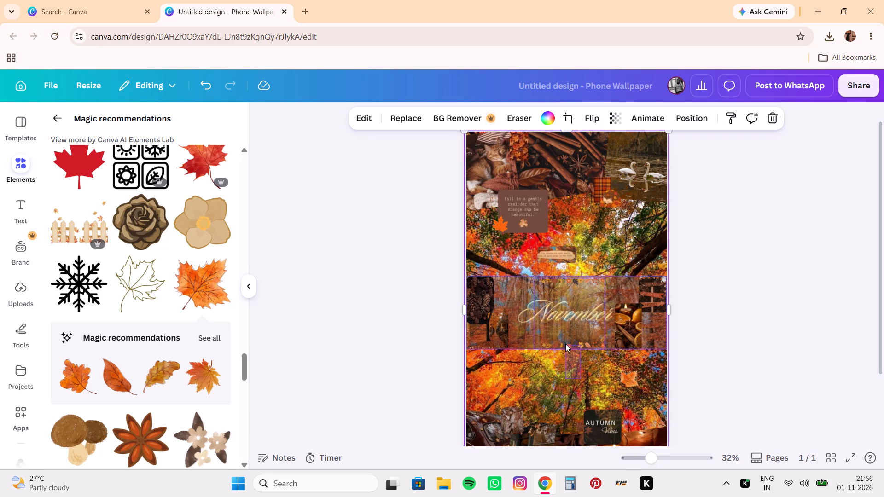
drag(565, 344, 635, 382)
scroll(635, 382, down, 1)
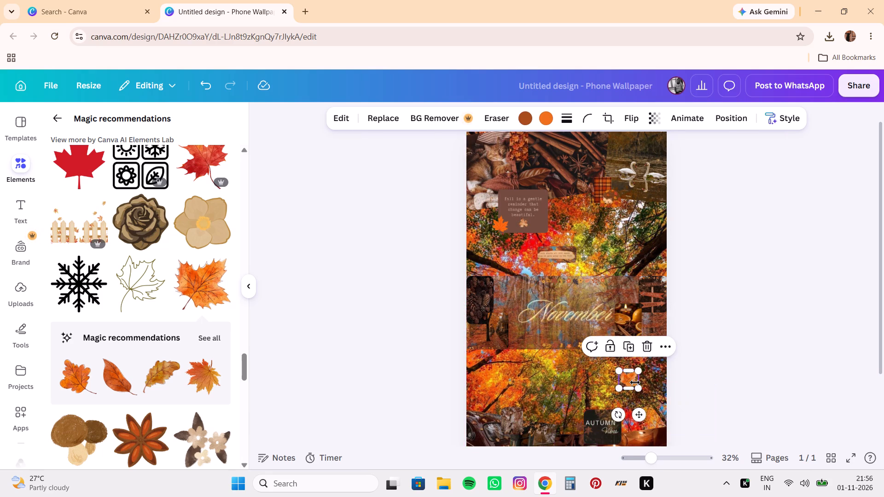
scroll(635, 382, down, 1)
drag(630, 307, 622, 334)
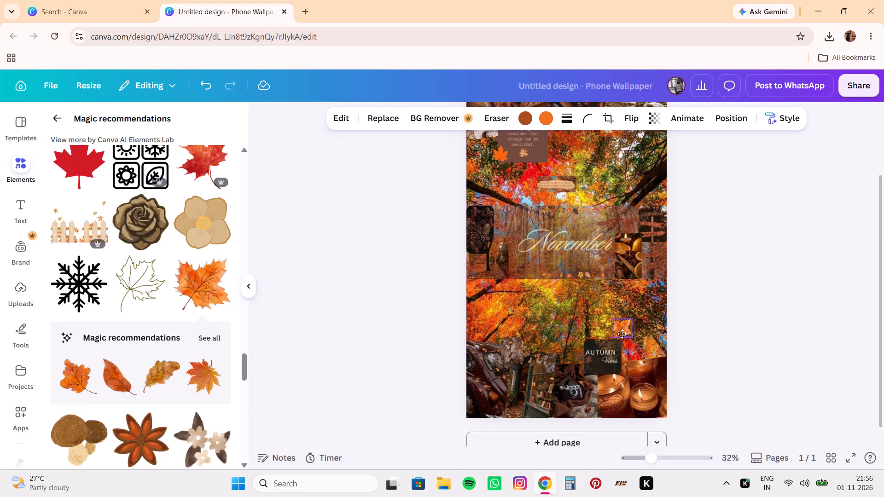
drag(622, 334, 630, 361)
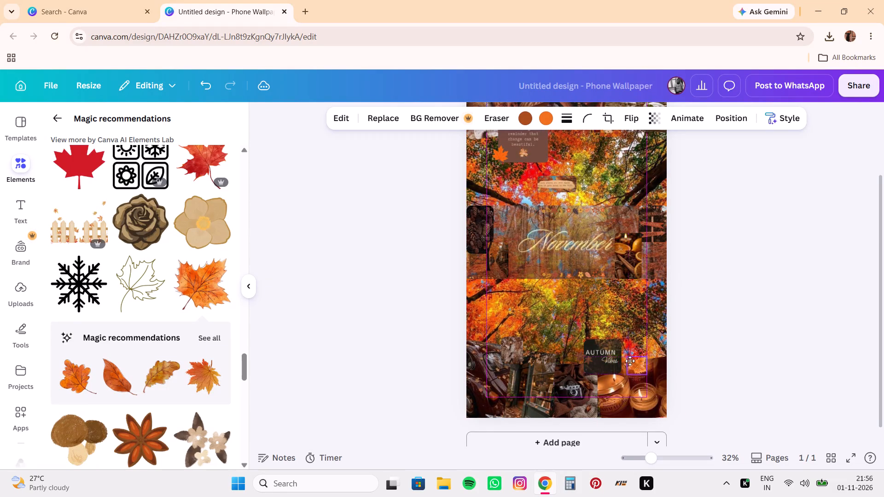
drag(630, 361, 600, 404)
click(621, 335)
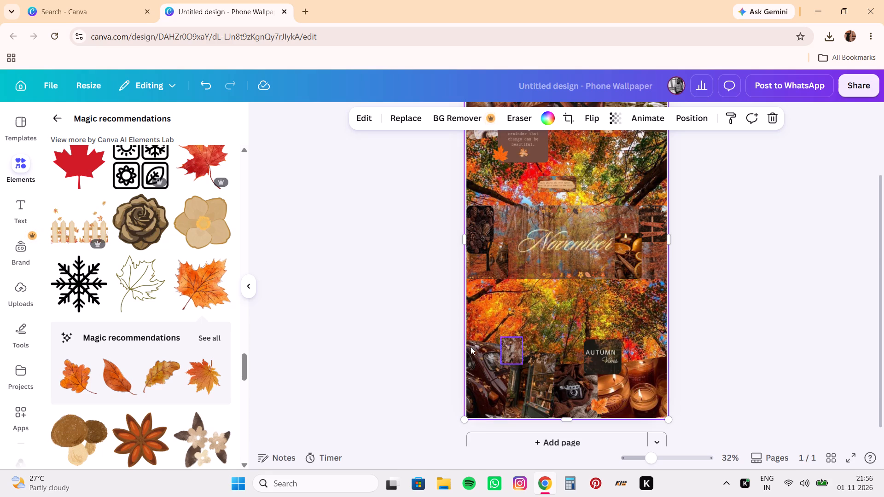
Add the rough-edged dark brown patch from the recommended graphics and reduce its size over the November banner.
scroll(557, 298, up, 1)
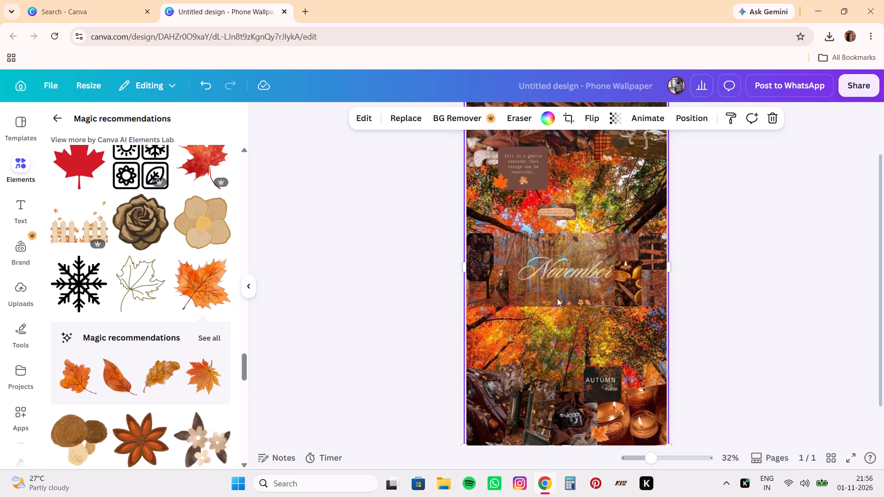
scroll(557, 298, up, 1)
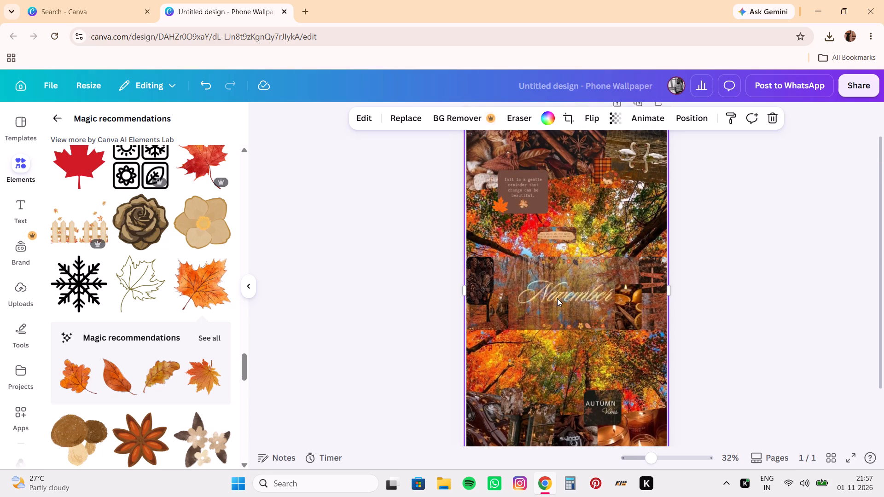
scroll(557, 298, up, 1)
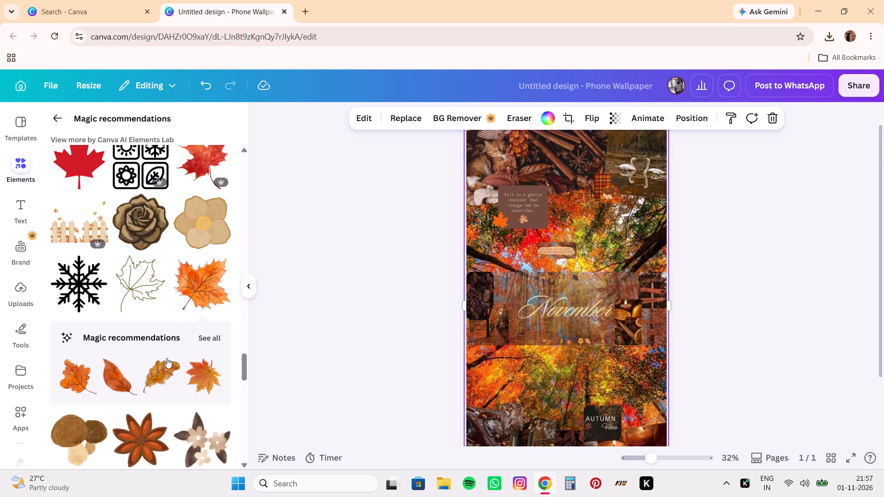
scroll(167, 358, down, 5)
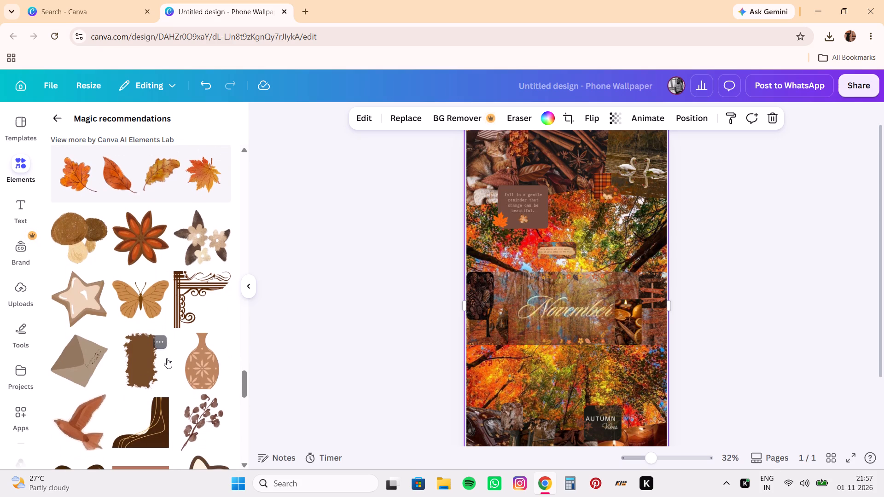
scroll(167, 358, down, 2)
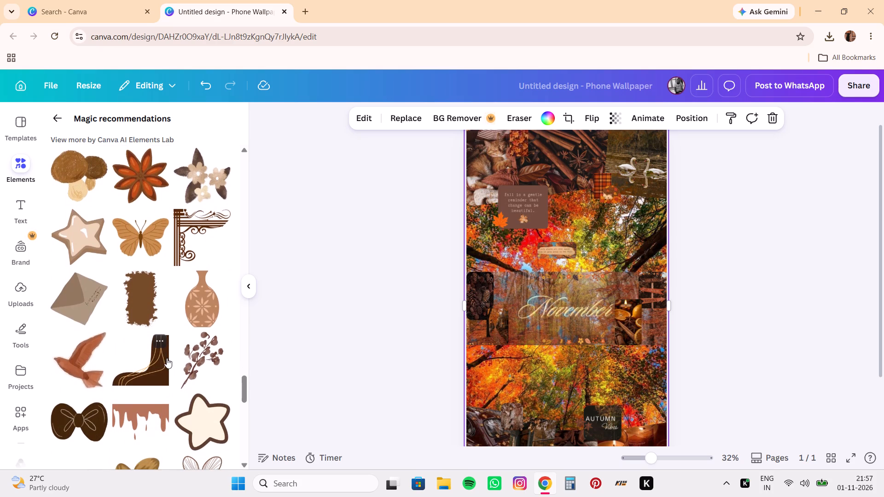
scroll(167, 358, down, 1)
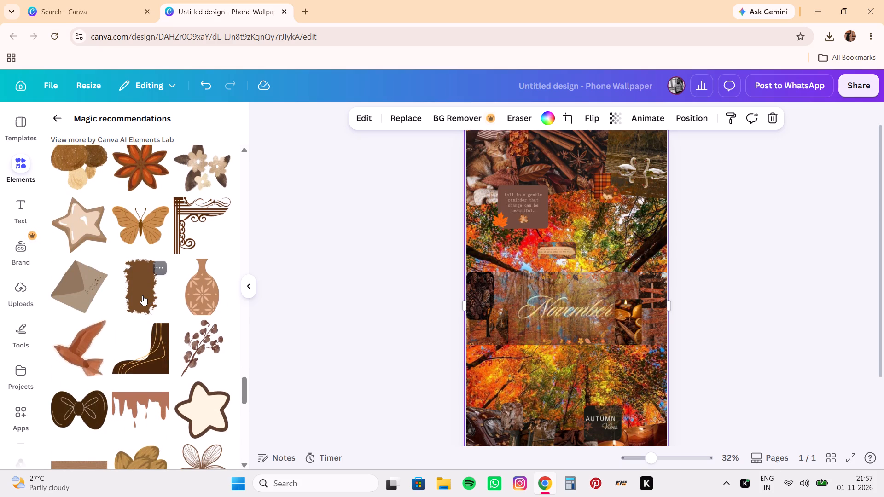
click(142, 295)
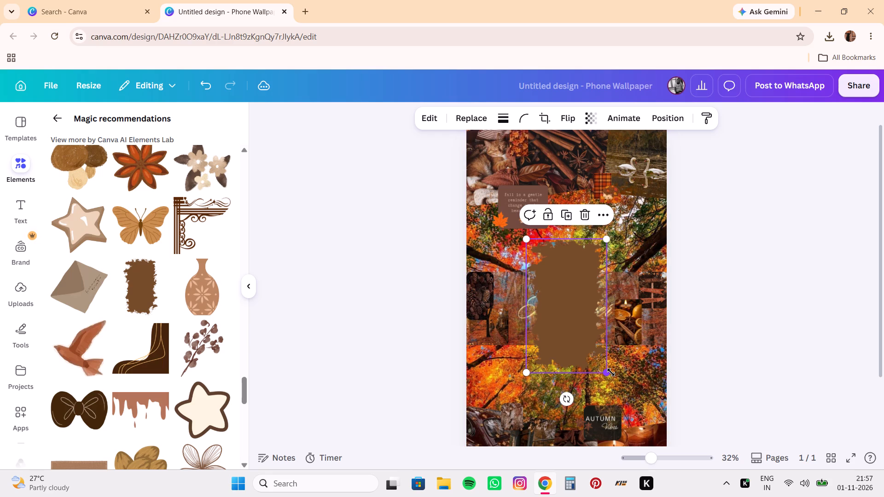
drag(611, 372, 593, 356)
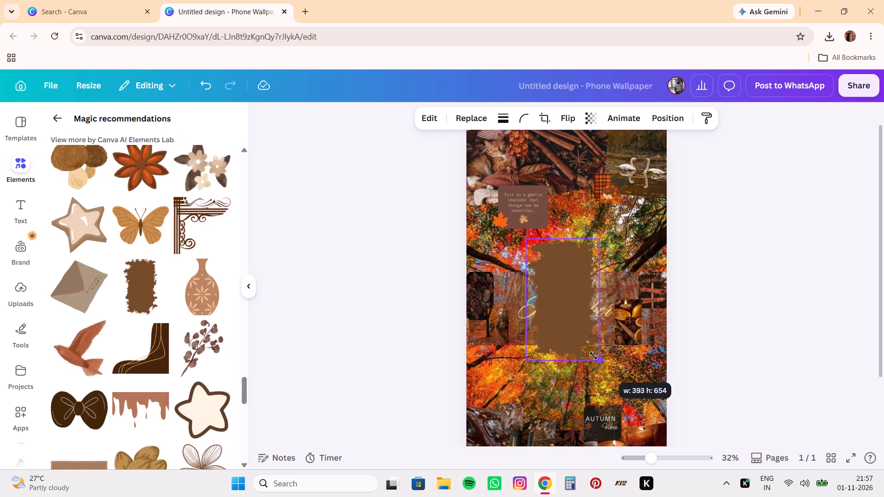
drag(593, 356, 585, 349)
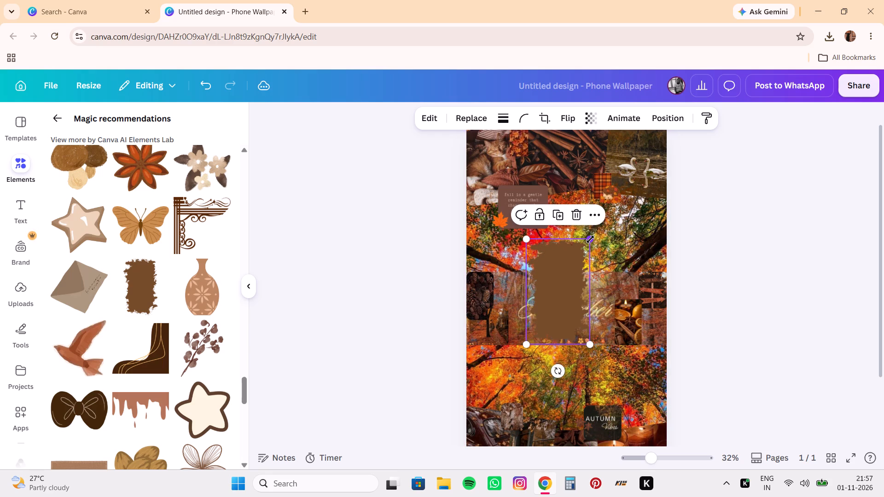
drag(590, 239, 582, 250)
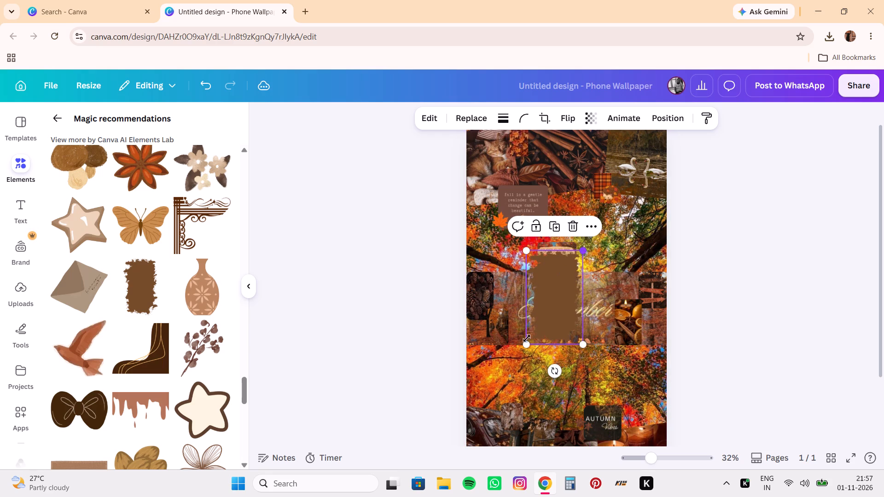
Rotate the brown patch to about -91° so it lies horizontally.
drag(552, 369, 673, 299)
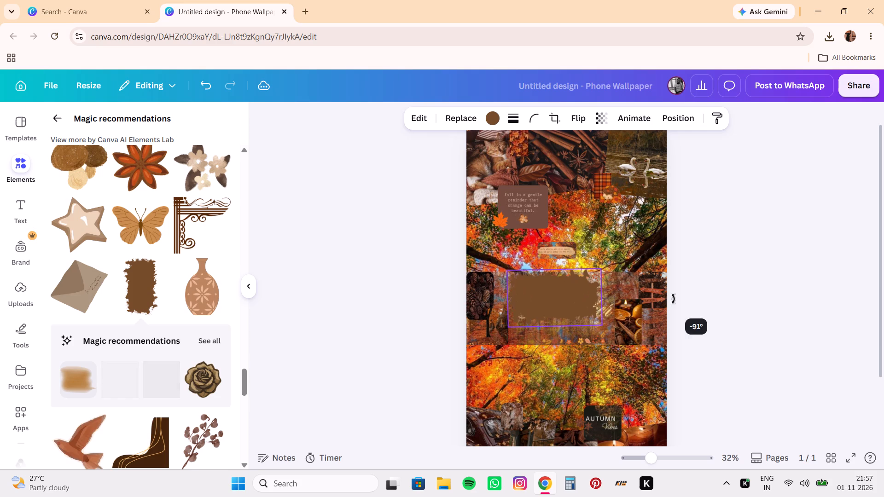
drag(673, 299, 650, 300)
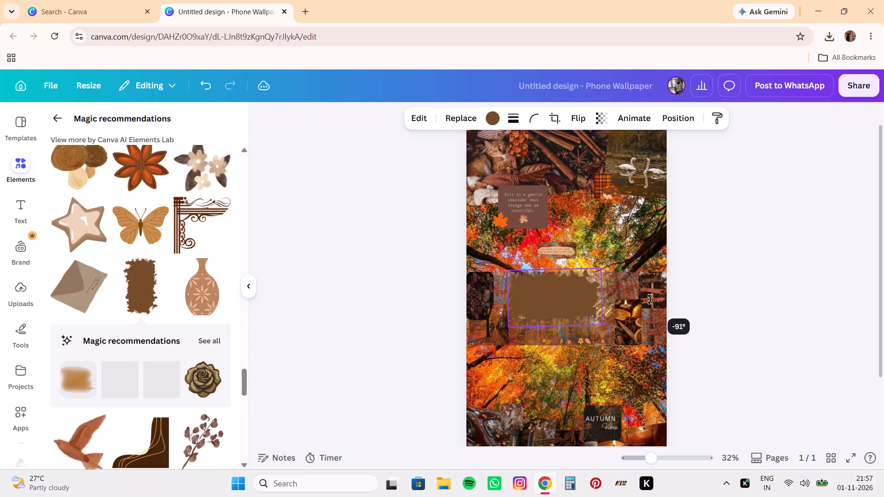
drag(650, 300, 650, 302)
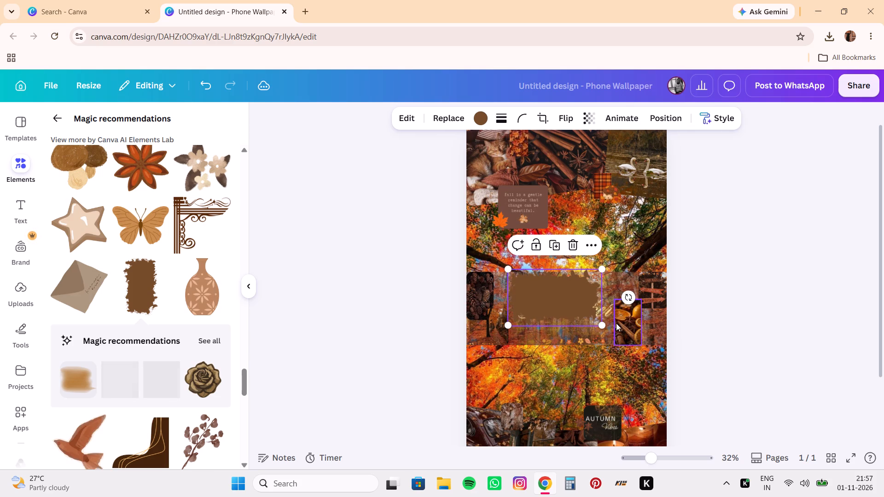
Shrink the brown patch to about 200 × 333 and place it on the canopy below the November banner, beside the 'Autumn Vibes' tile.
drag(601, 323, 572, 300)
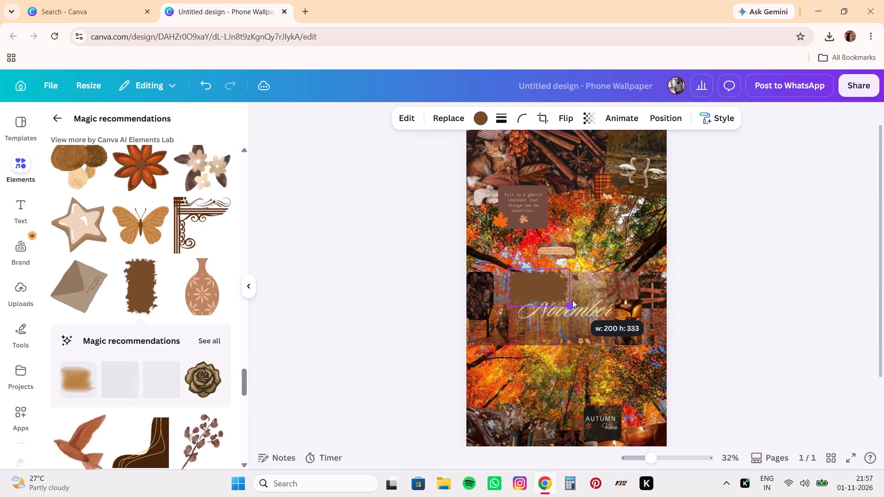
drag(554, 287, 541, 376)
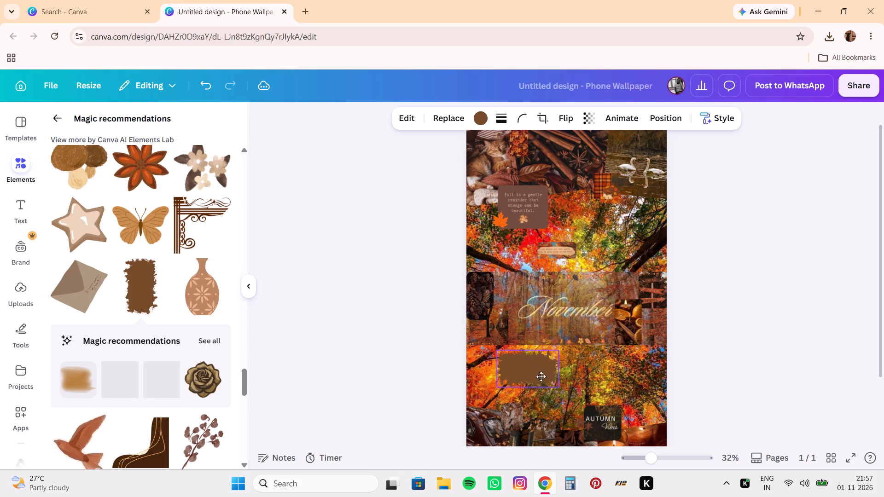
drag(541, 376, 544, 388)
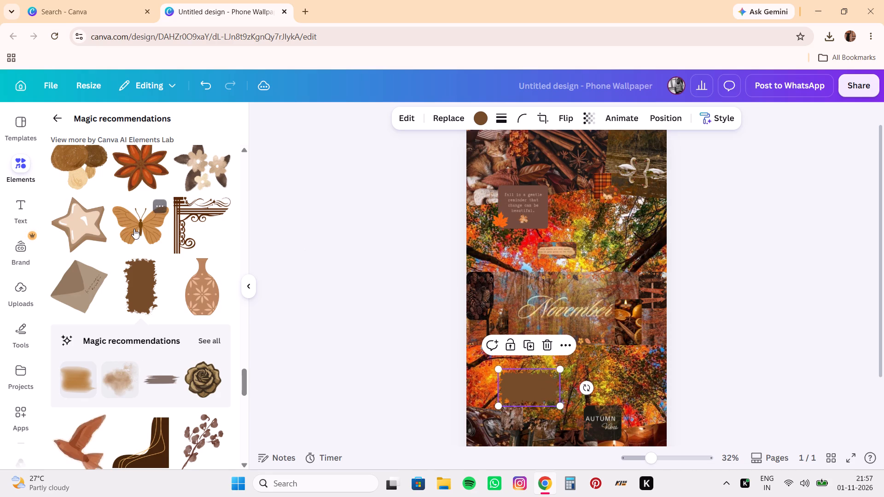
Browse the remaining recommended brown and autumn graphics for another decoration for the collage.
scroll(155, 292, down, 4)
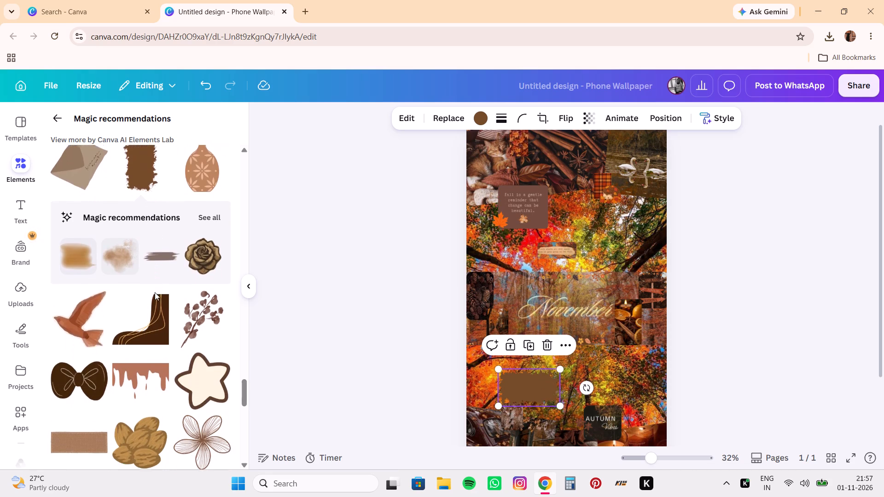
scroll(155, 292, down, 4)
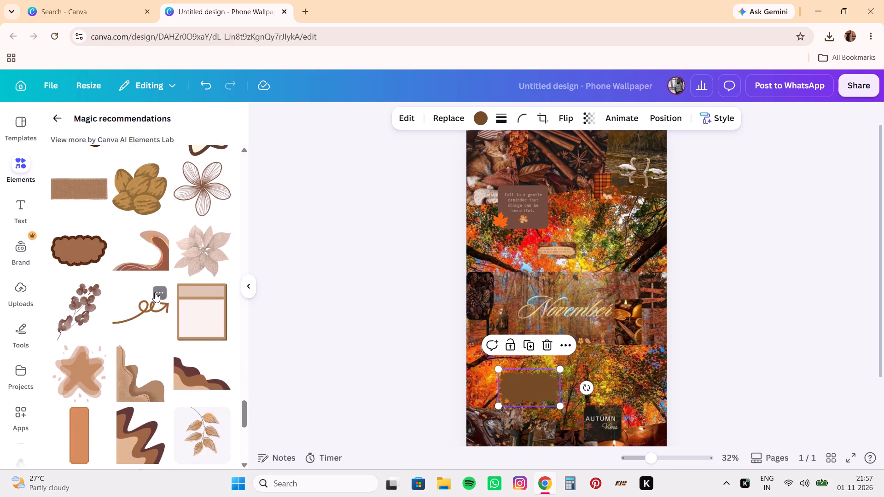
scroll(155, 292, down, 3)
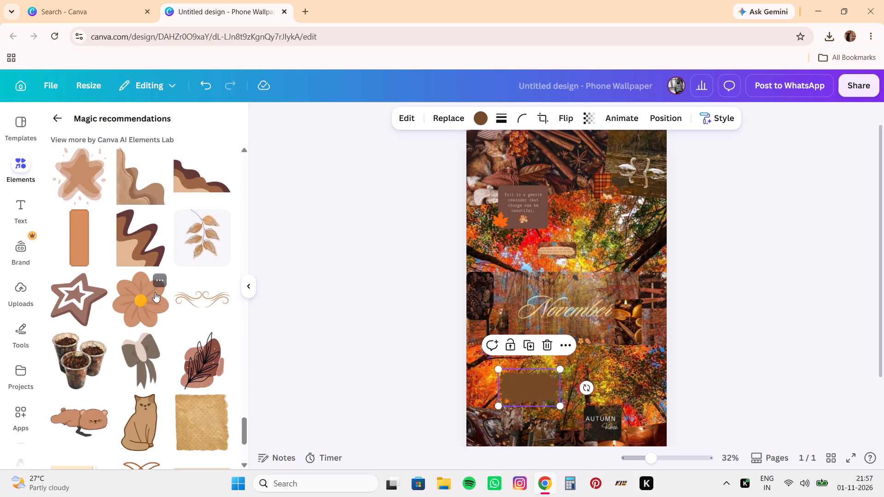
scroll(155, 292, down, 4)
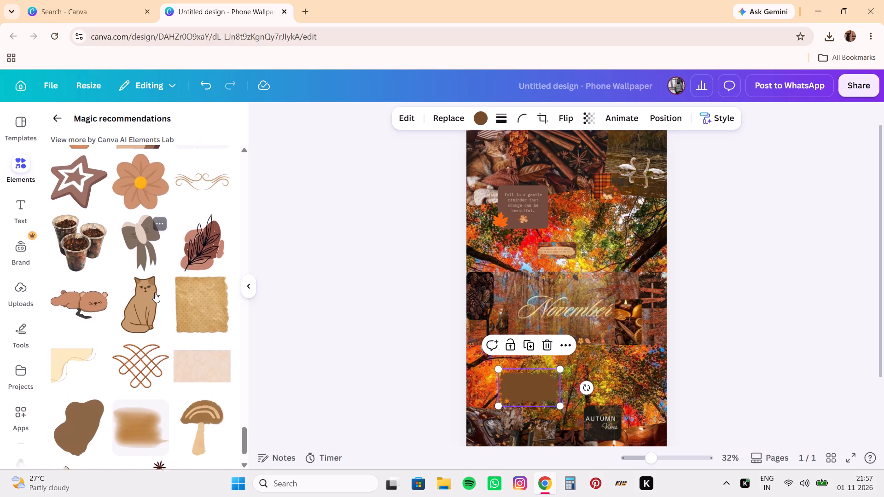
scroll(155, 292, down, 5)
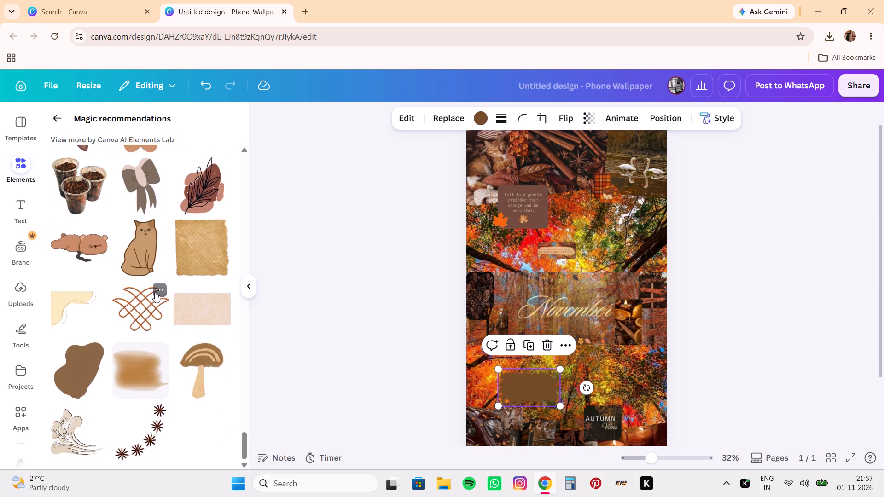
scroll(166, 268, up, 1)
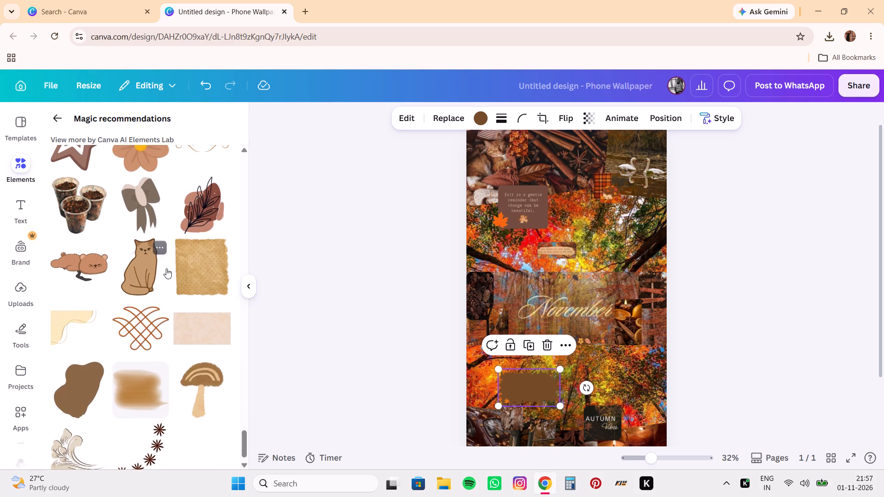
scroll(166, 268, up, 2)
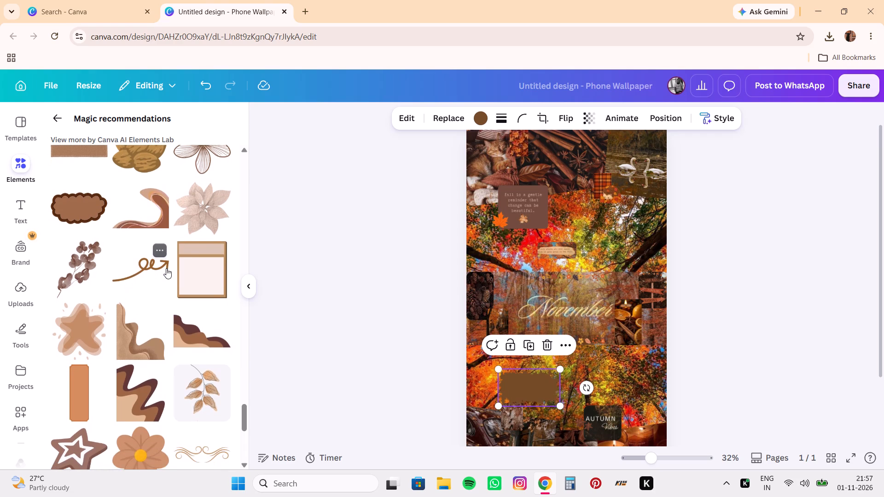
scroll(166, 268, up, 1)
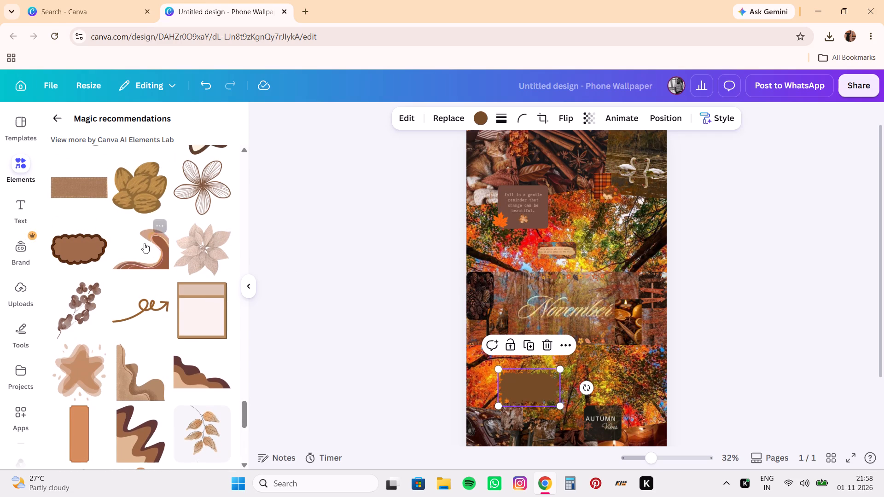
click(250, 291)
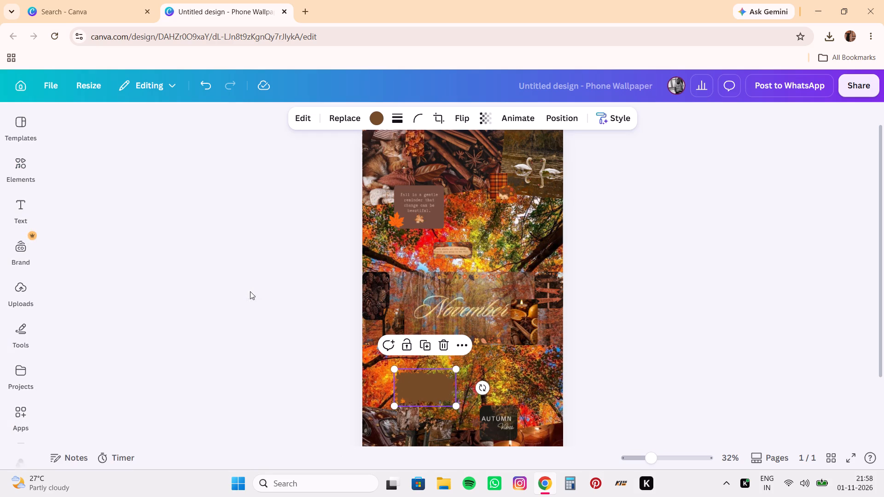
Open the text options for adding text to the collage.
click(19, 208)
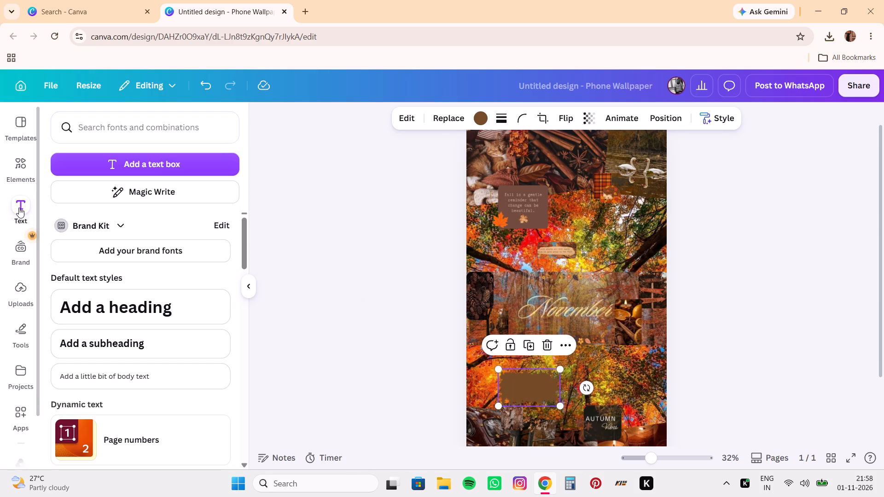
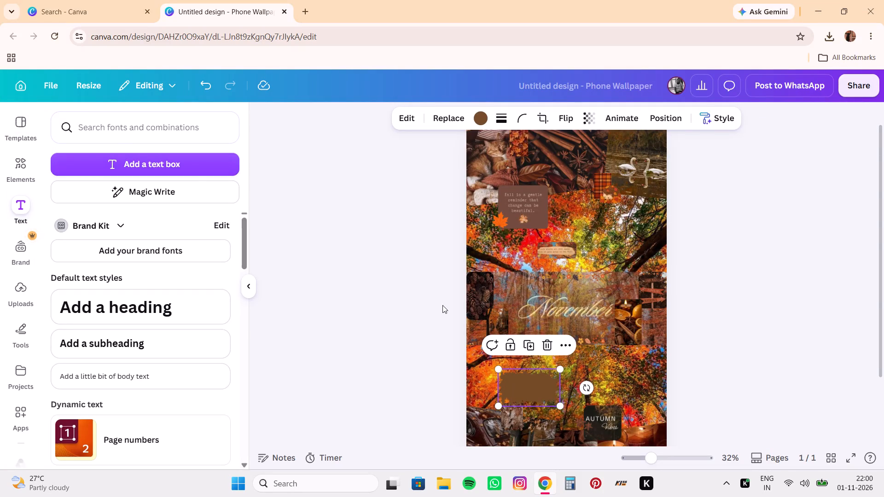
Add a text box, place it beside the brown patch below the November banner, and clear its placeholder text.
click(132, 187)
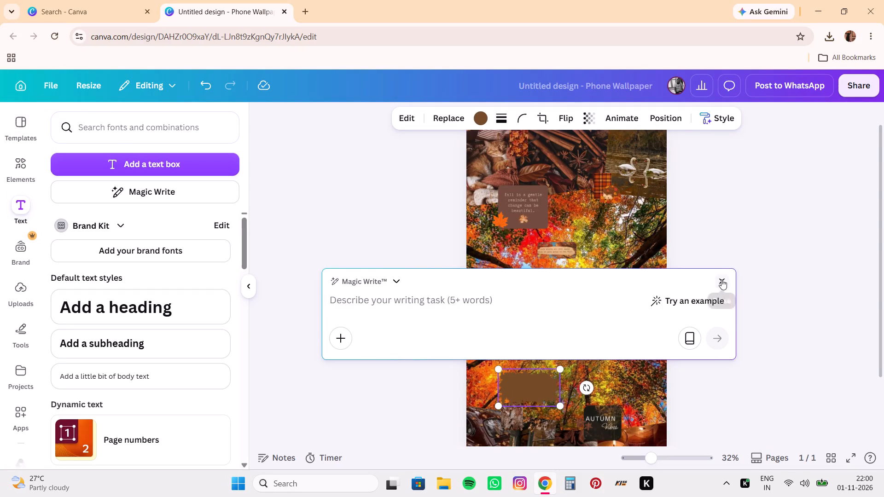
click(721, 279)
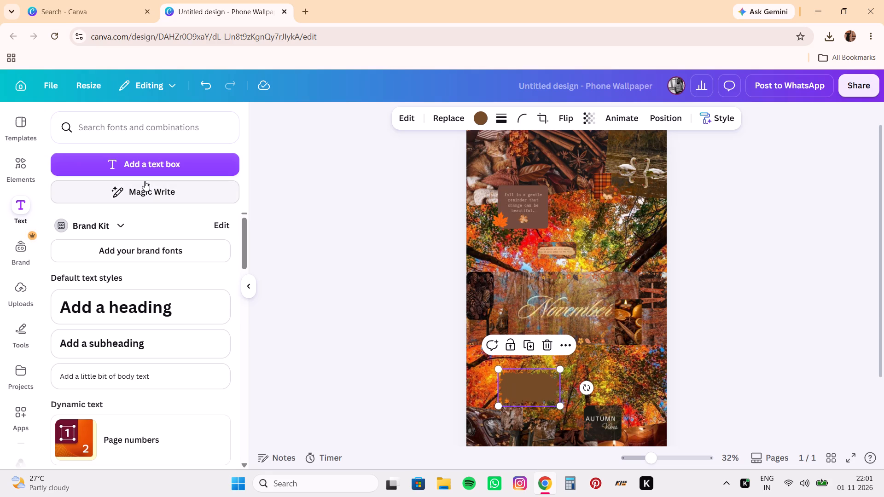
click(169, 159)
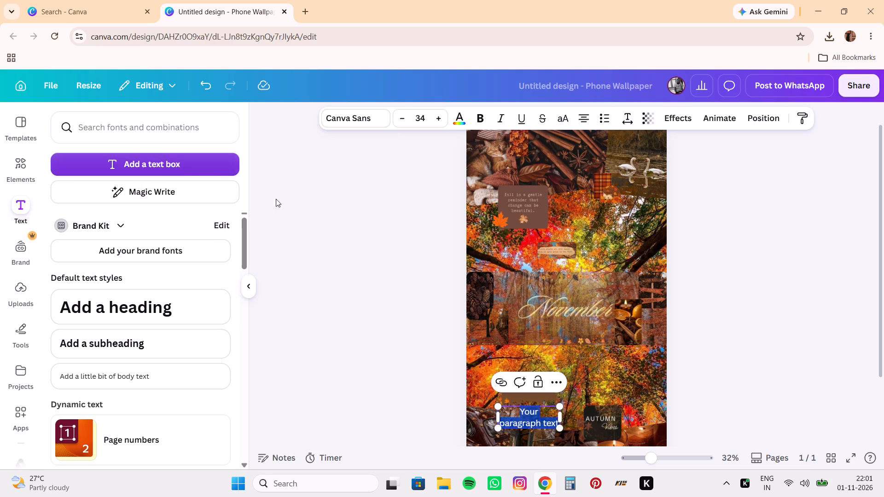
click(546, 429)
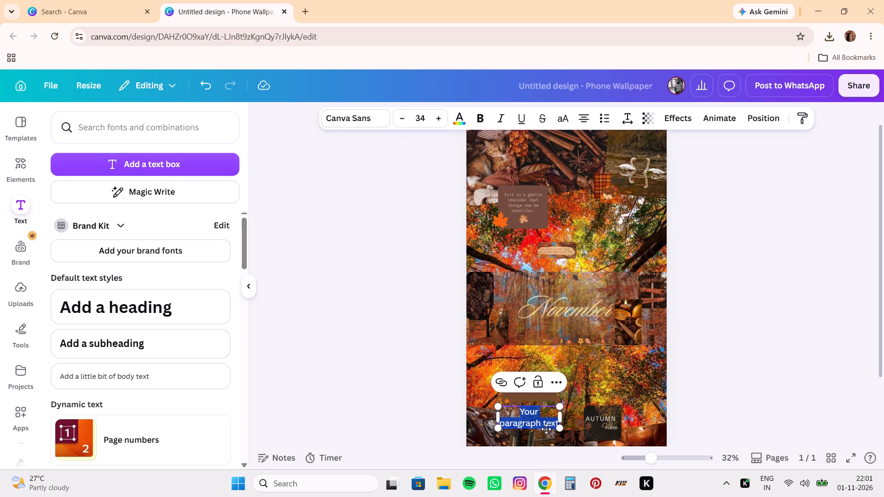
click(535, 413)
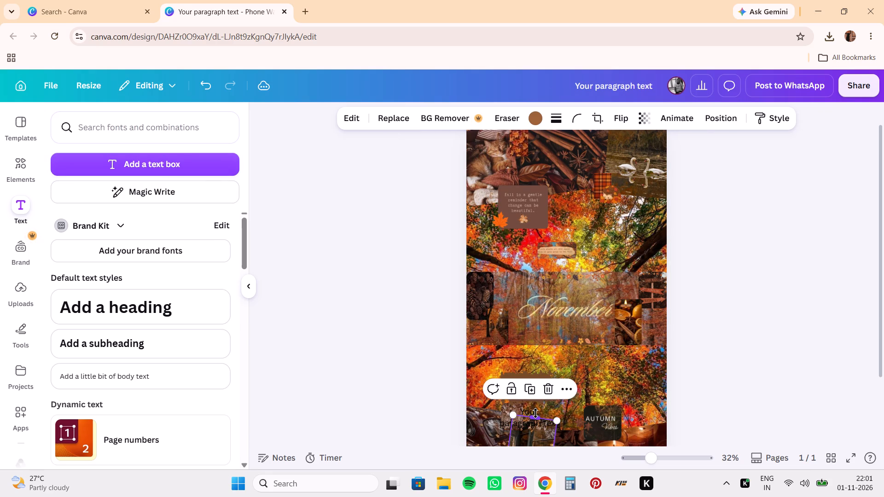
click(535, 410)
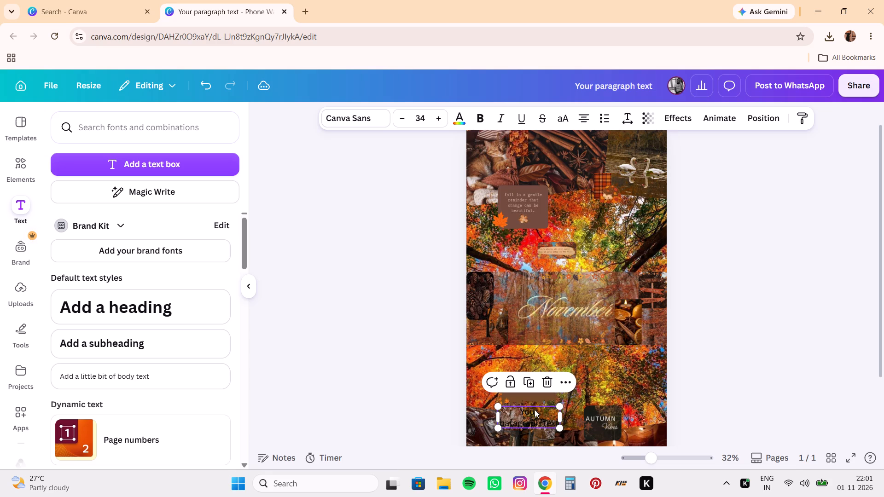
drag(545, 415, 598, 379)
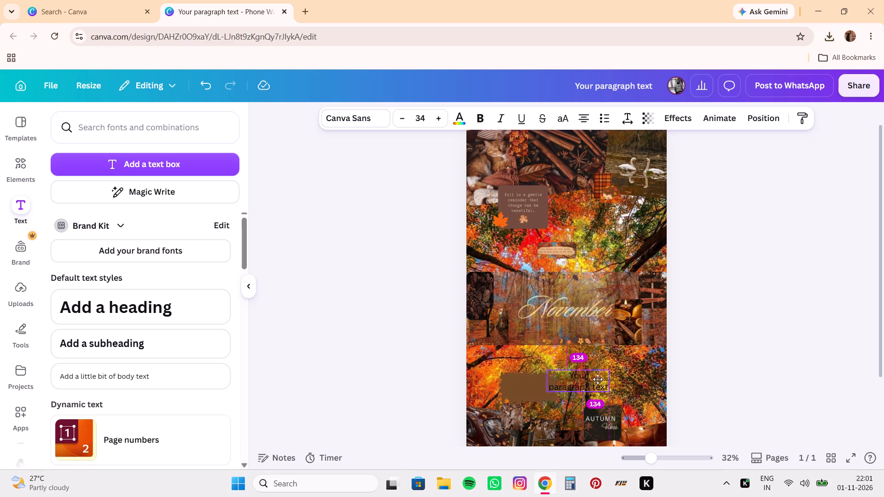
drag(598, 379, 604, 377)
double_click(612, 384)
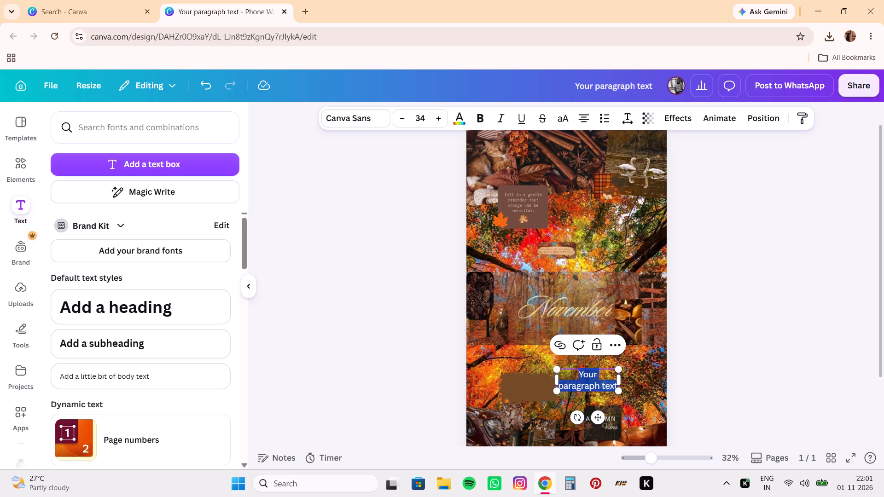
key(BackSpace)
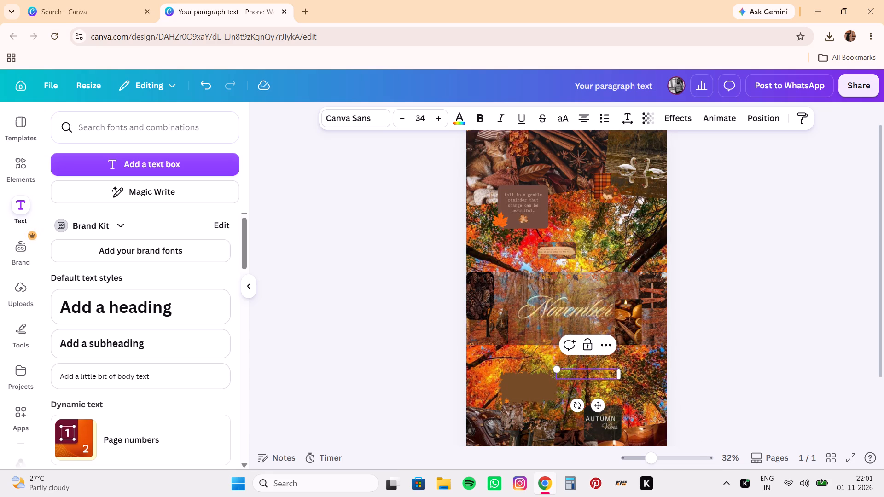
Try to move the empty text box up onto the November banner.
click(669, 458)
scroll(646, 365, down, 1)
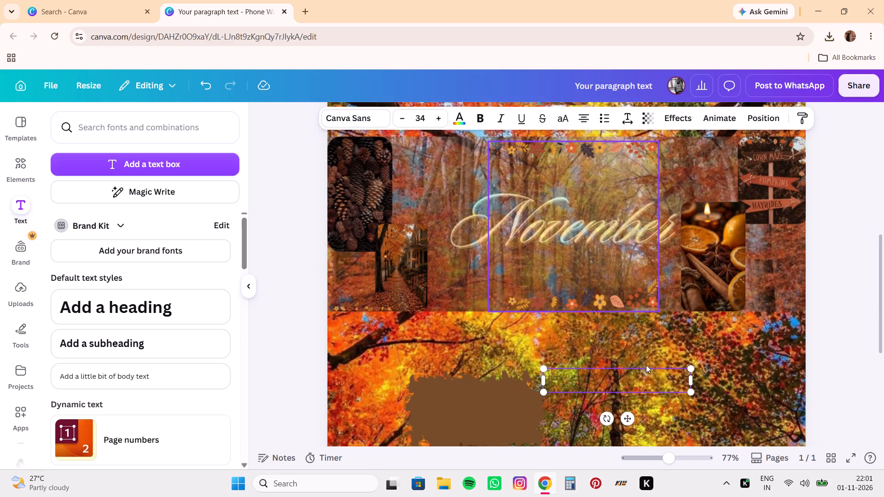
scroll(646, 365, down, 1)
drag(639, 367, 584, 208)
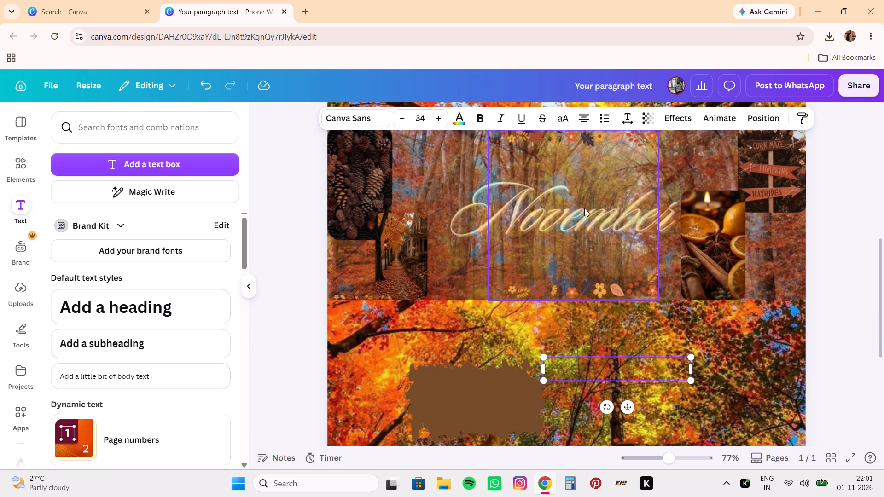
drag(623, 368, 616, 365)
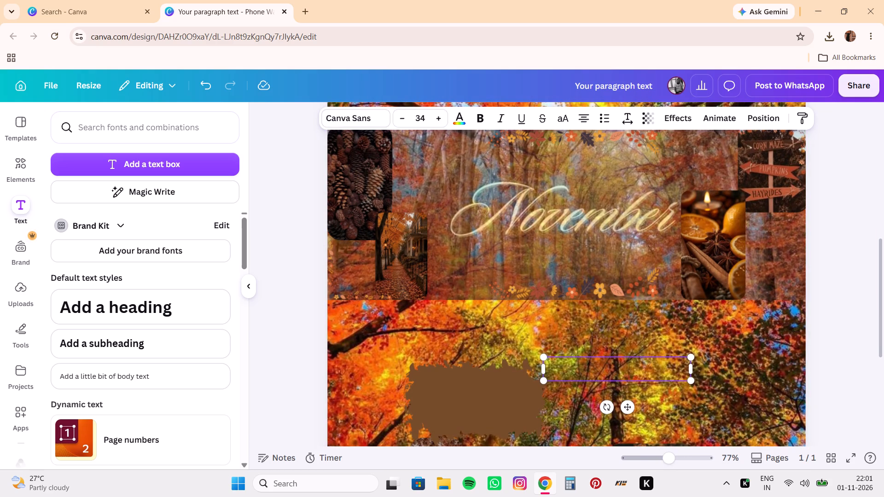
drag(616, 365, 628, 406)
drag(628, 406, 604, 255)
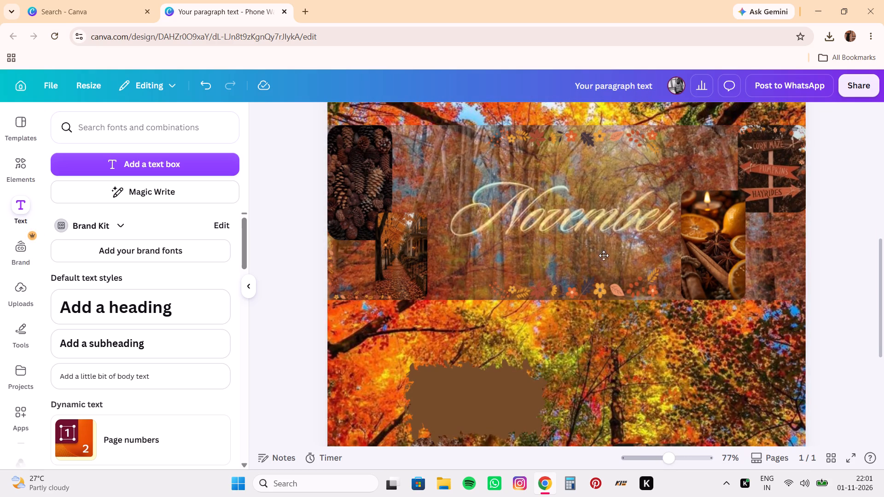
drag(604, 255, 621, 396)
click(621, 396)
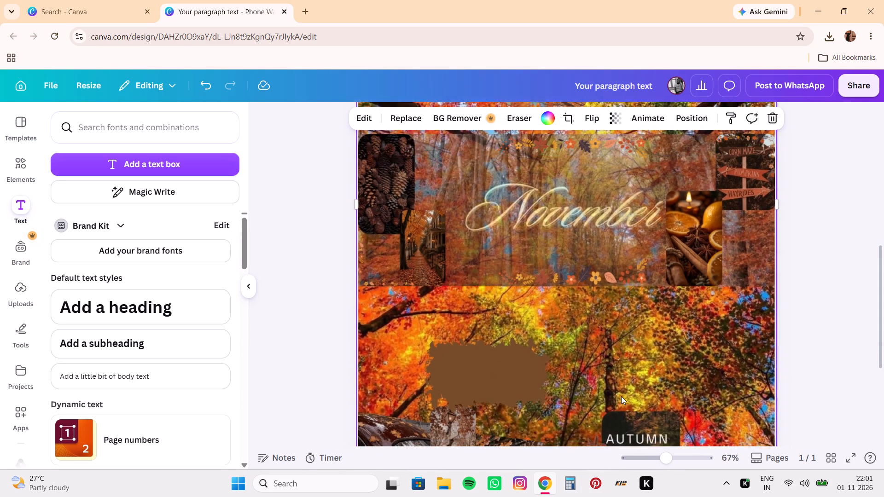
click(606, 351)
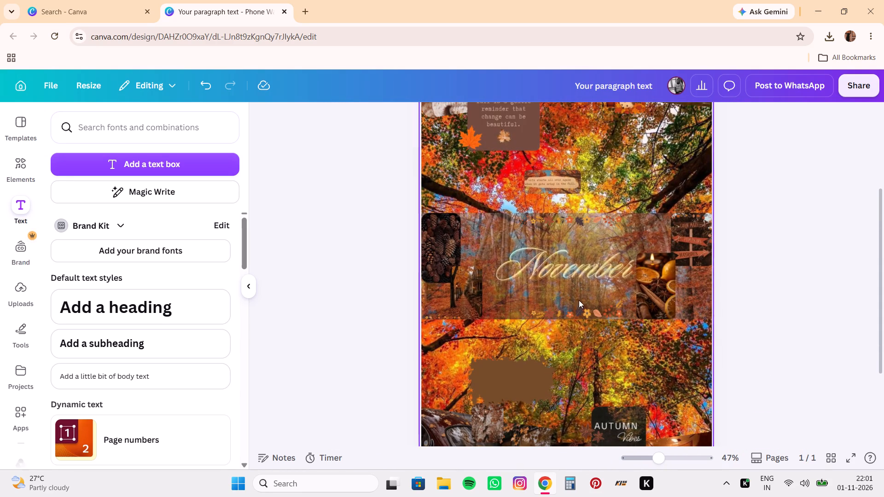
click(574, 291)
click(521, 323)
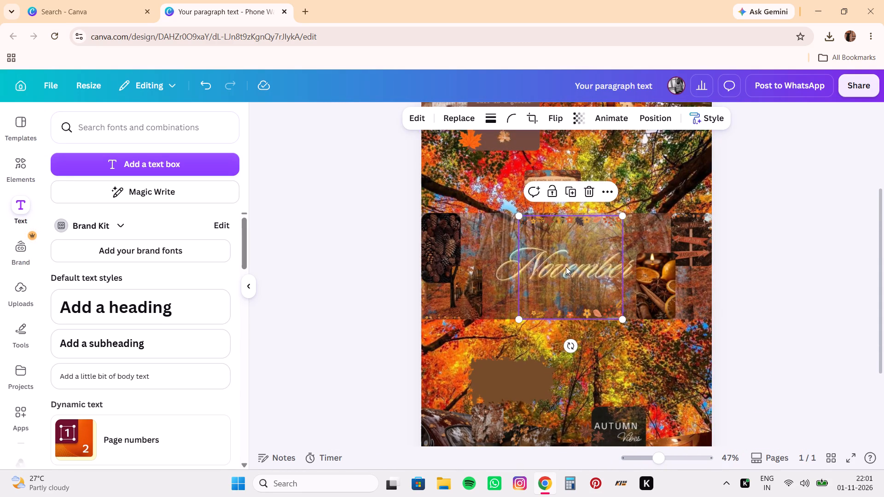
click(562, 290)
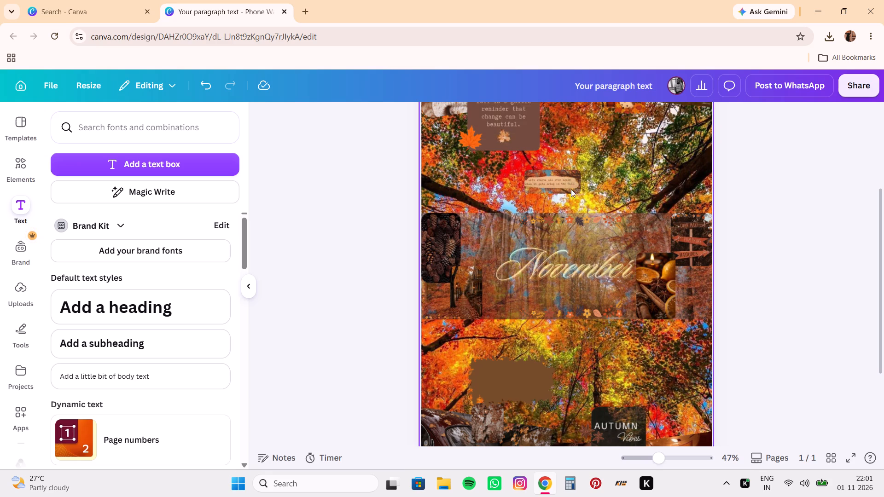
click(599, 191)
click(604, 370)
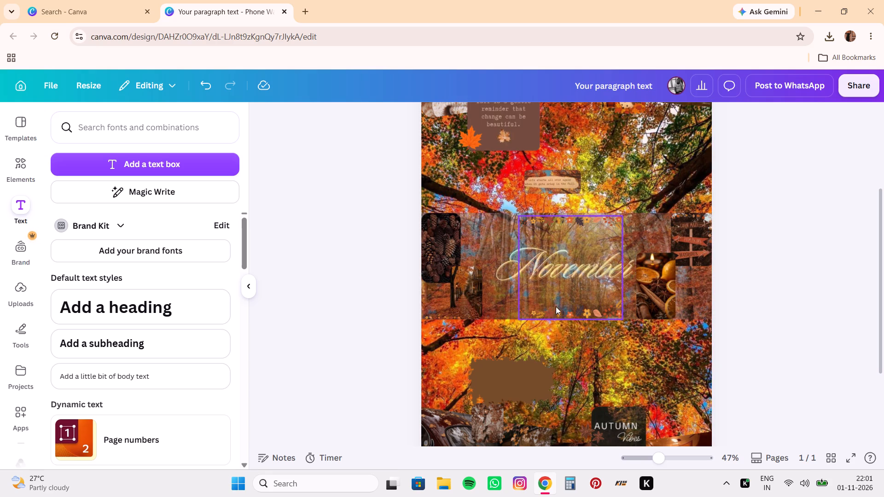
Add a new text box over the November banner and replace its placeholder with "Life starts all over again".
click(193, 154)
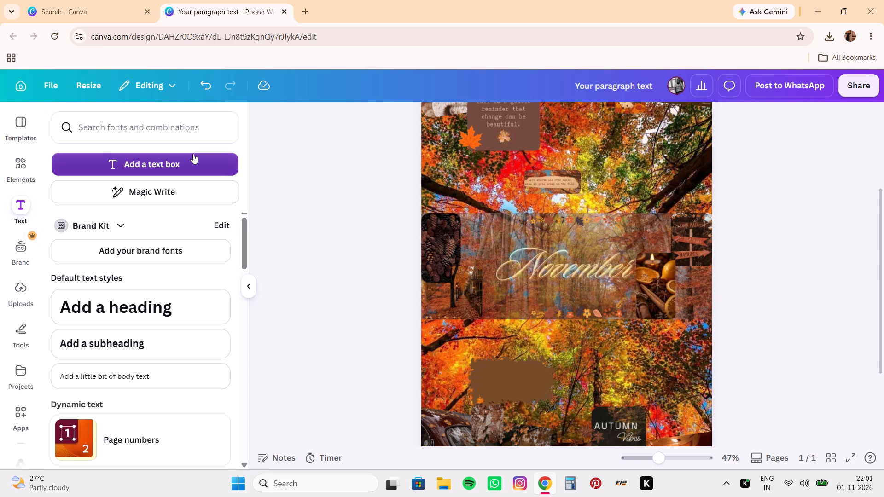
drag(562, 275, 568, 262)
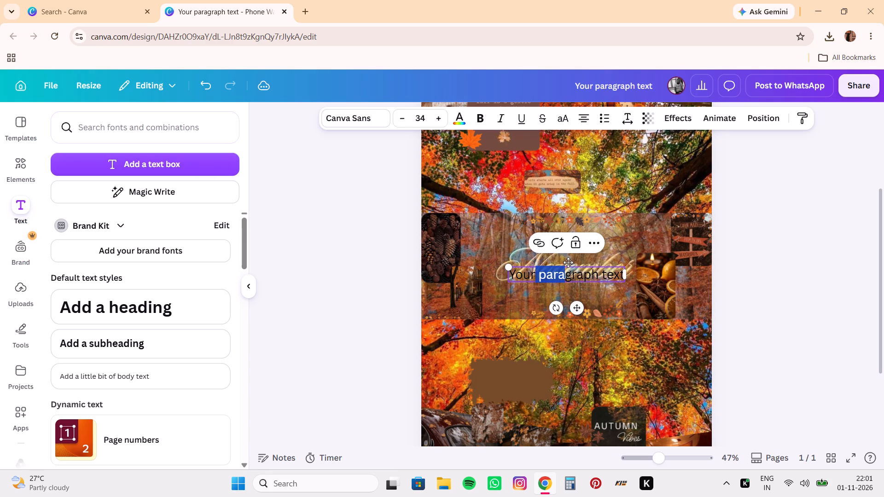
drag(568, 262, 597, 274)
click(621, 279)
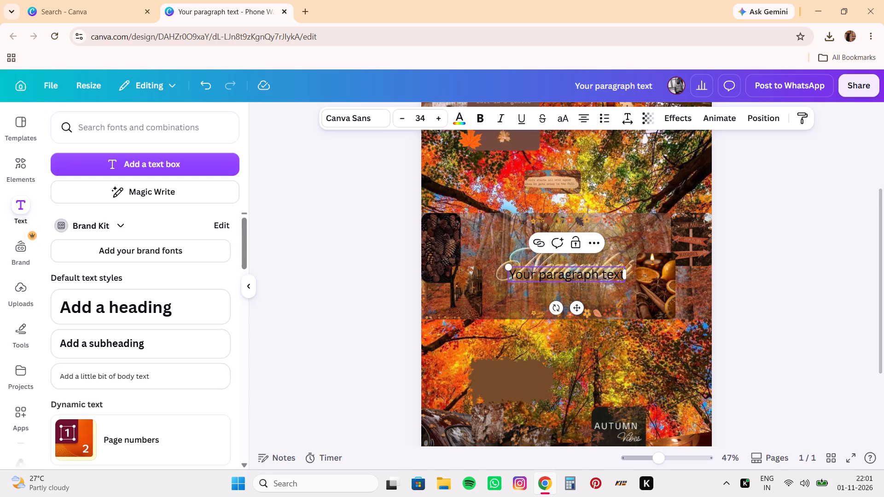
double_click(621, 279)
key(BackSpace)
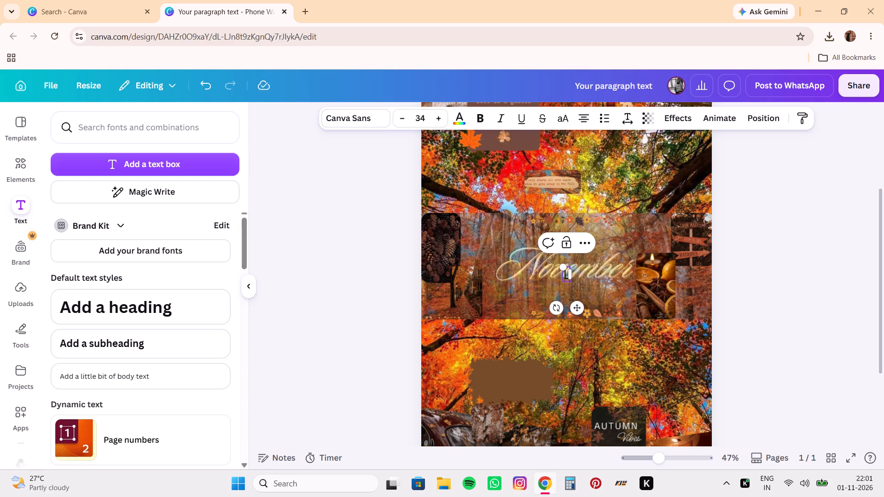
text(ife)
key(space)
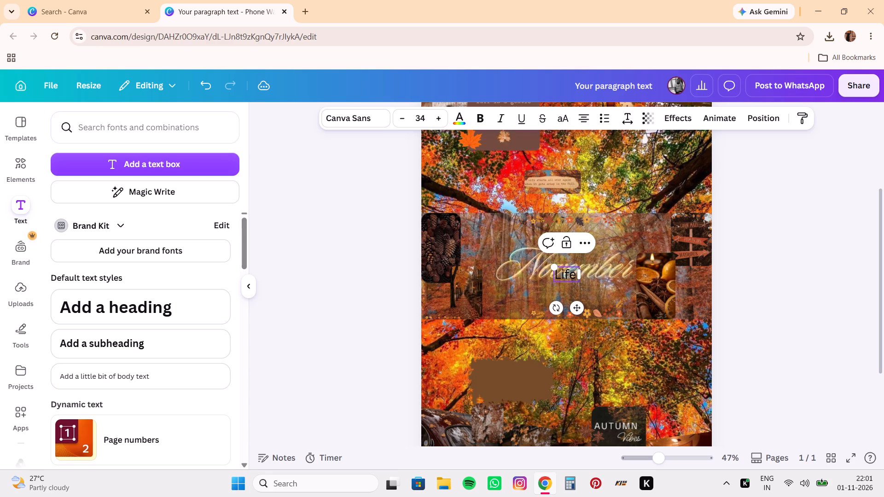
text(starts)
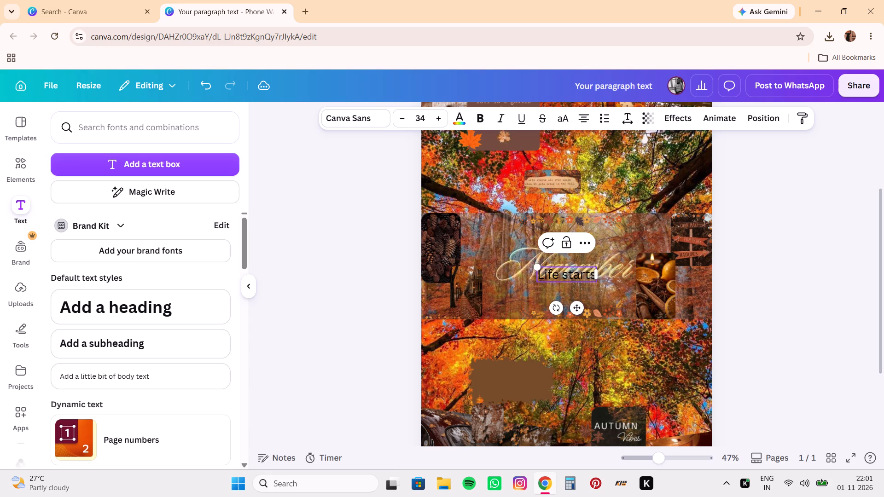
key(space)
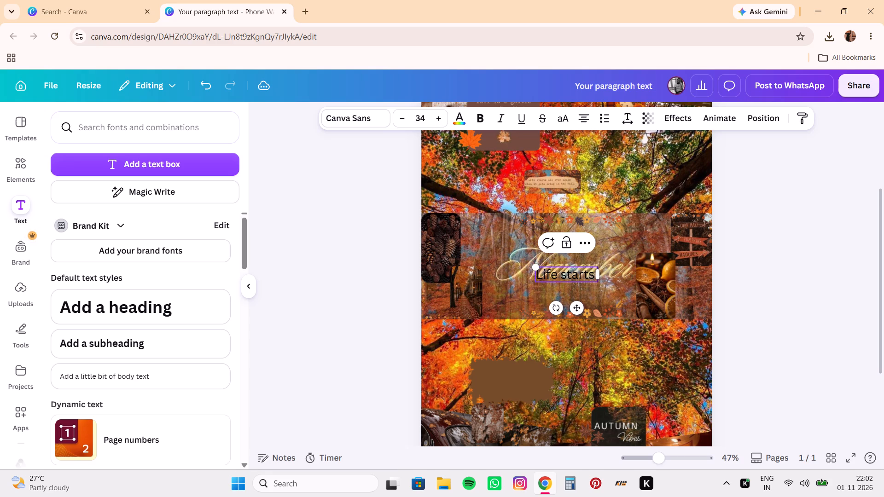
key(a)
key(semicolon)
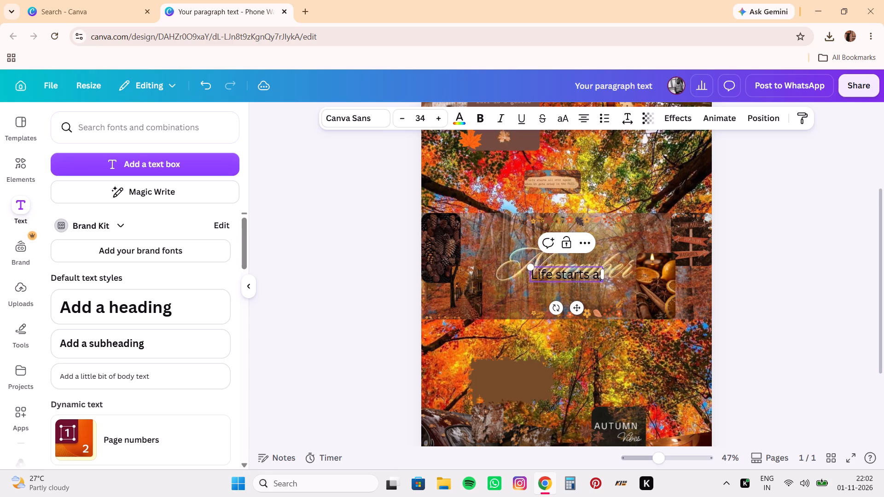
key(BackSpace)
text(ll over)
key(space)
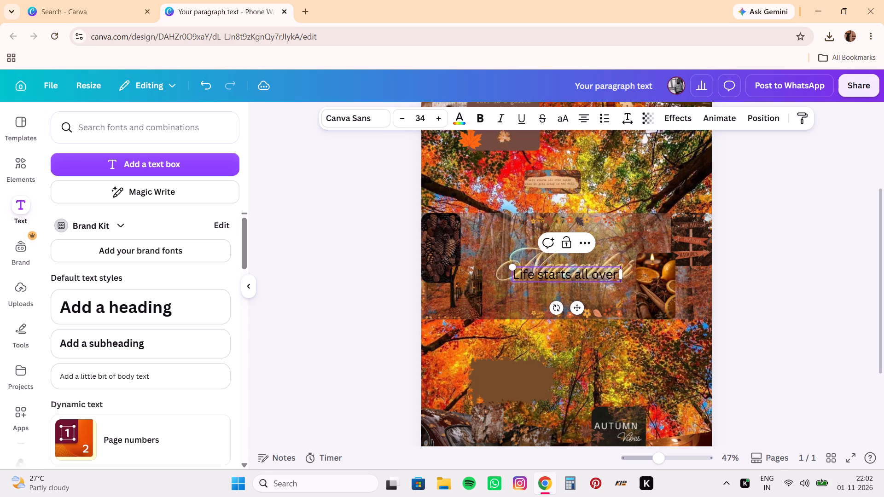
text(agai)
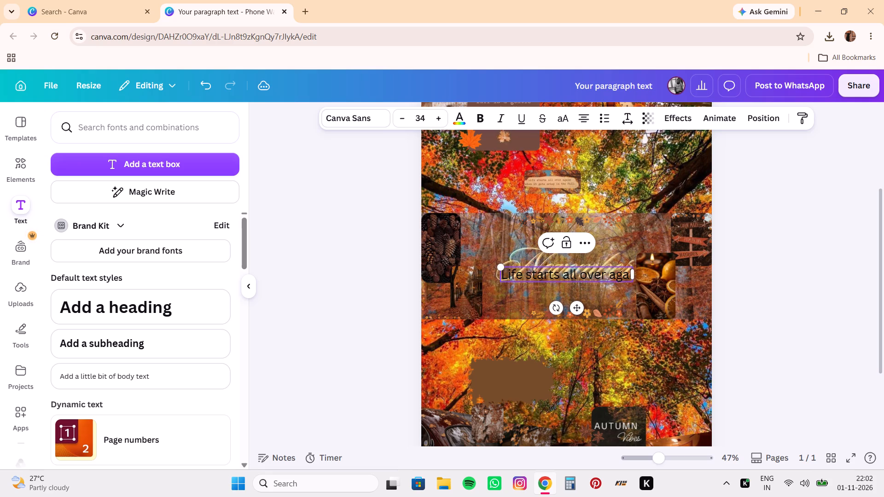
key(n)
Add a second line to the quote reading "when it get crisp in the fall.".
key(Return)
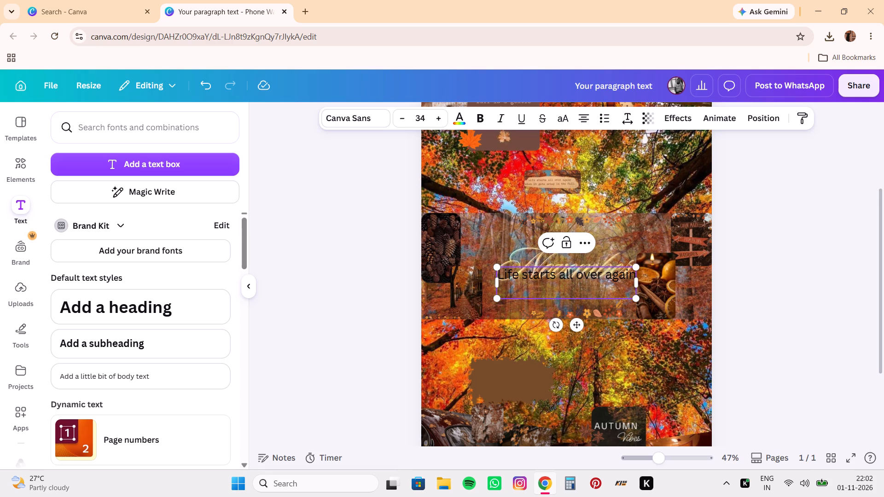
text(when)
key(space)
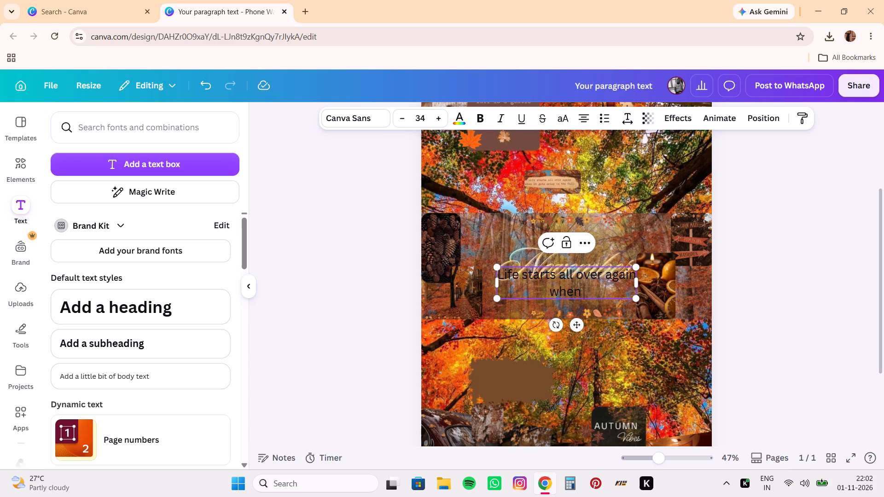
text(it)
key(space)
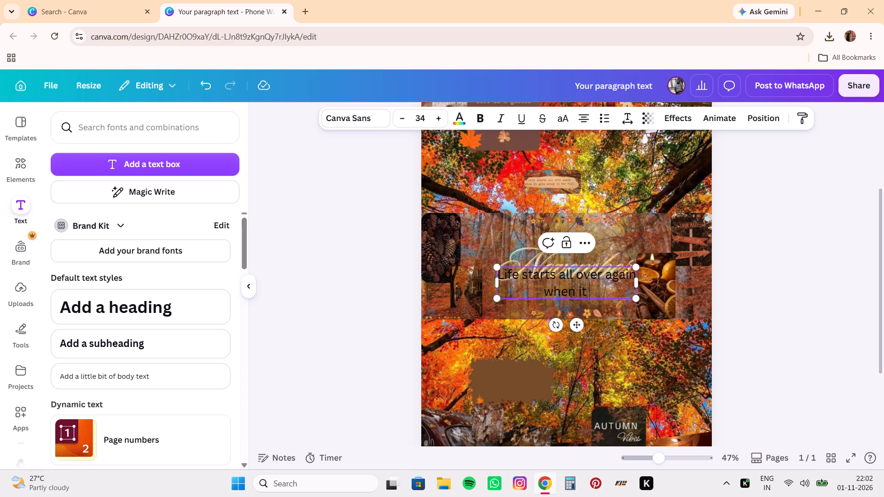
text(get crisp in)
key(space)
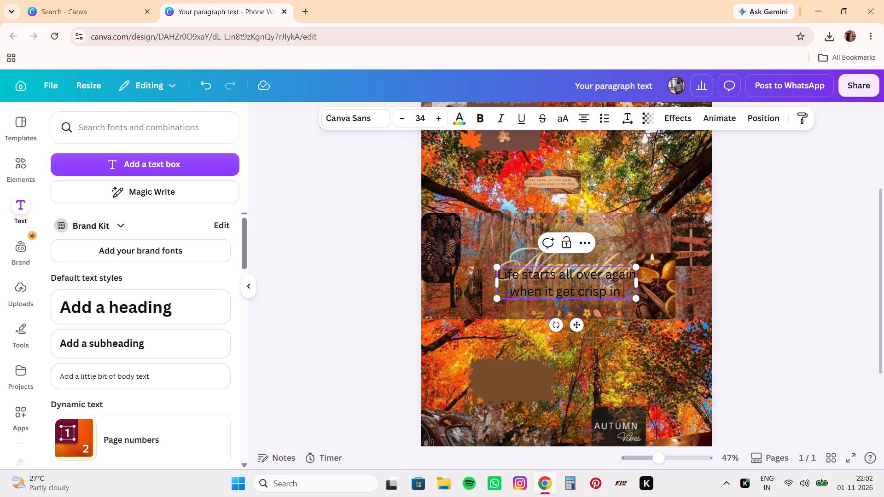
text(the fa)
text(ll)
key(period)
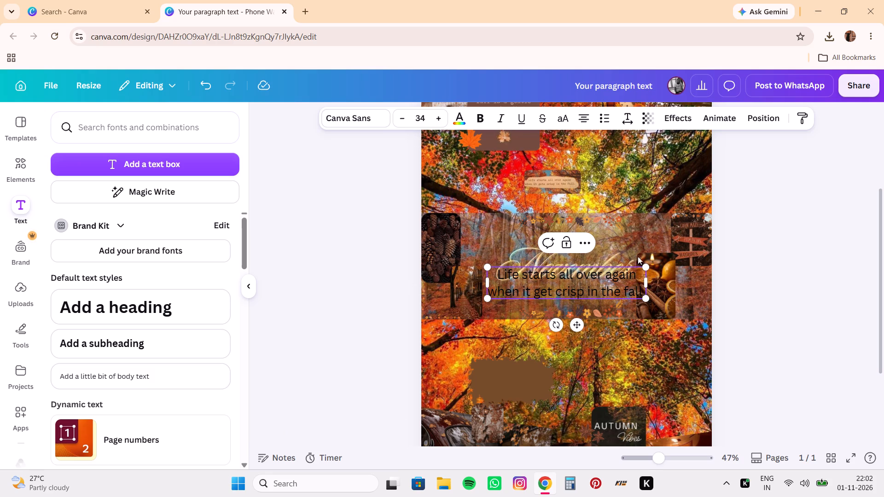
click(559, 287)
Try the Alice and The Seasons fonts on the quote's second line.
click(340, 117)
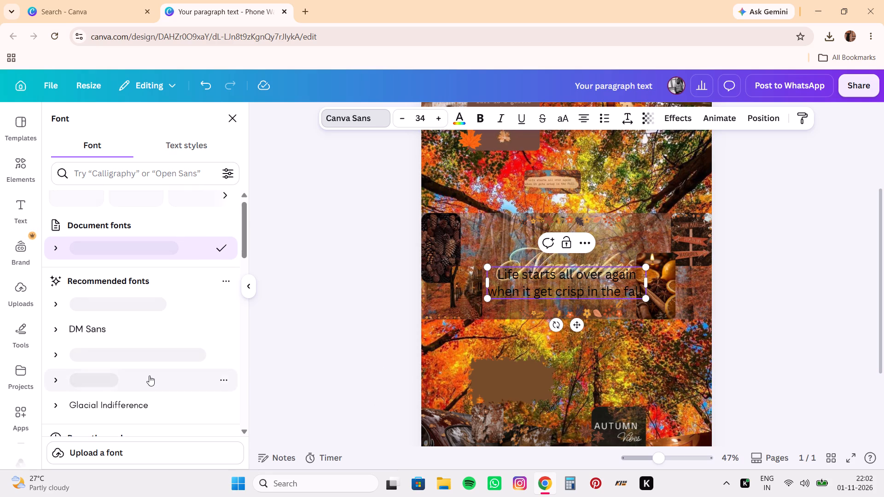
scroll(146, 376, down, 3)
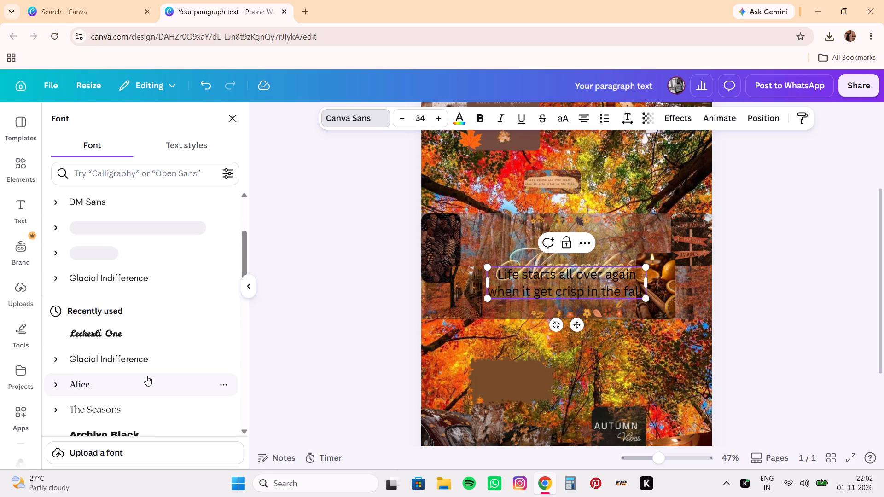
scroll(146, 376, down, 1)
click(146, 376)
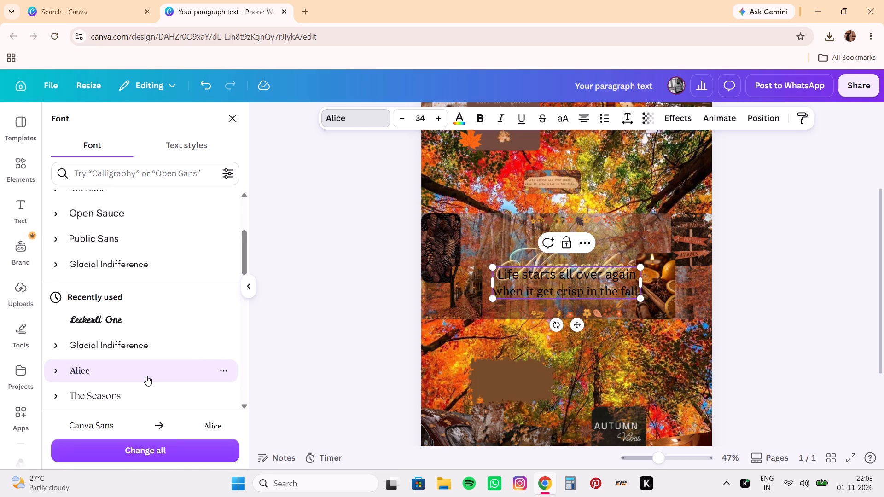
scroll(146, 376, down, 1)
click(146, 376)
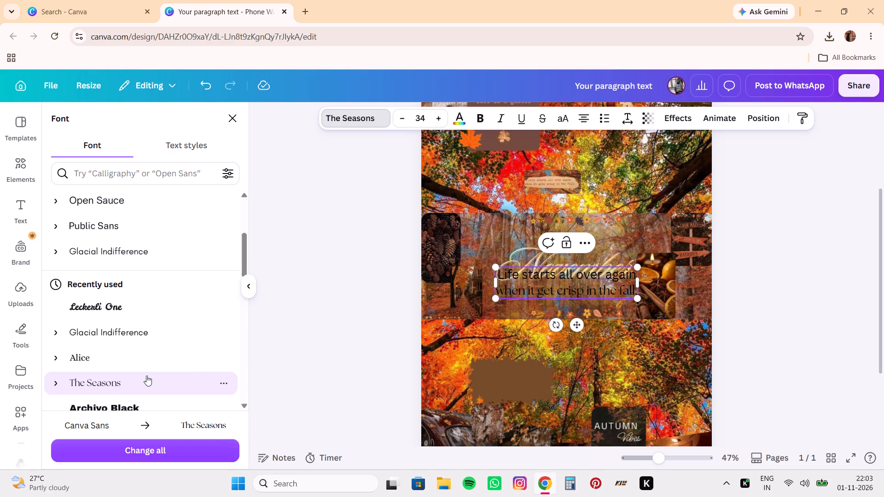
Set the font of the quote's second line to Brittany.
scroll(146, 376, down, 2)
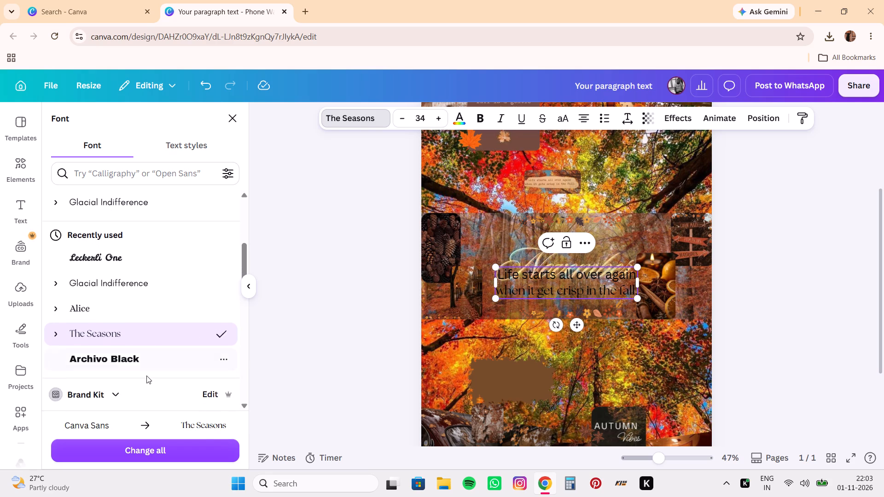
scroll(146, 376, down, 4)
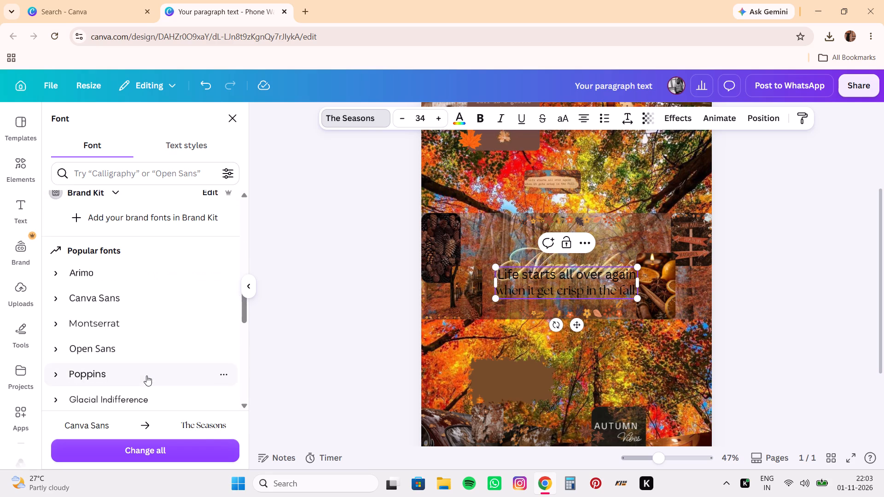
scroll(146, 376, down, 6)
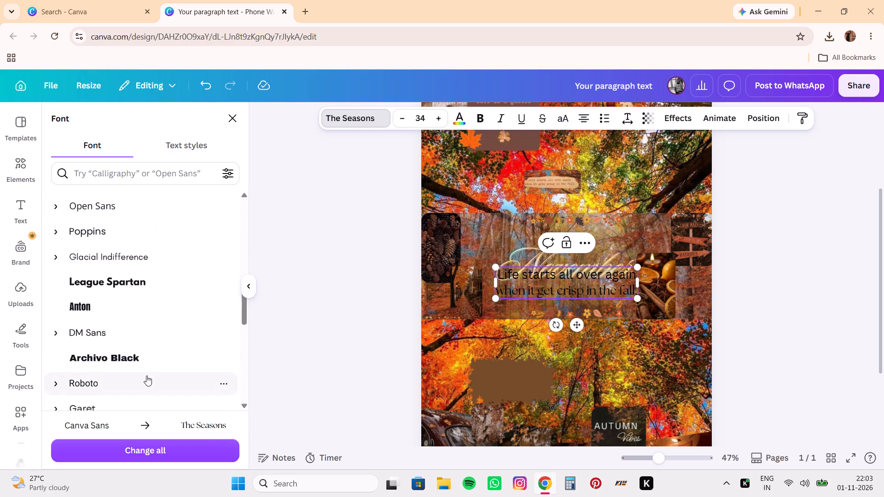
scroll(146, 376, down, 3)
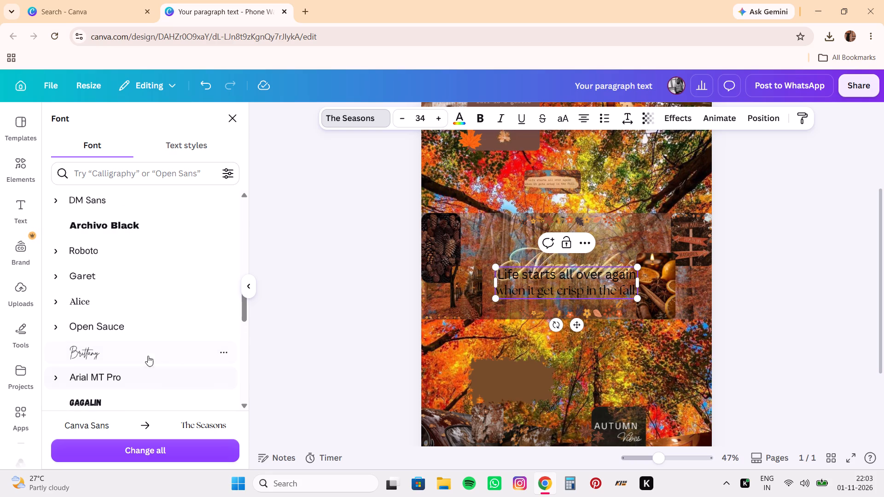
click(150, 351)
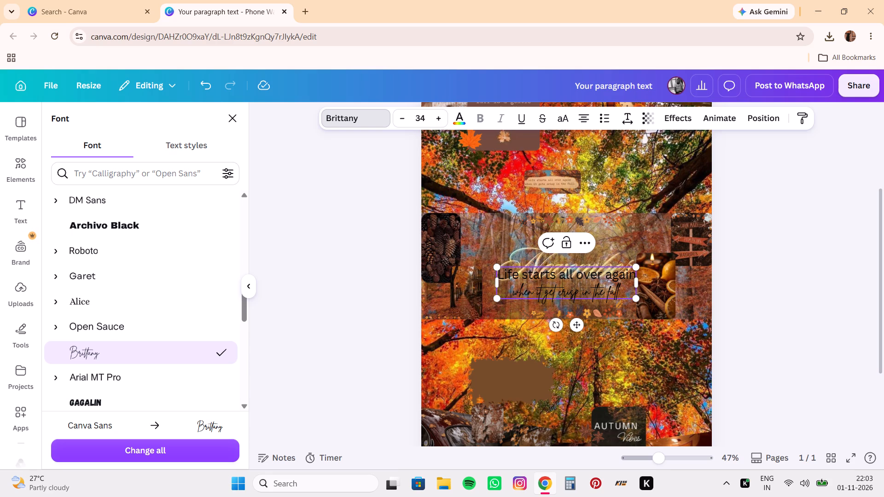
Apply the Brittany font to the quote's first line, "Life starts all over again".
drag(634, 274, 512, 276)
drag(512, 276, 500, 274)
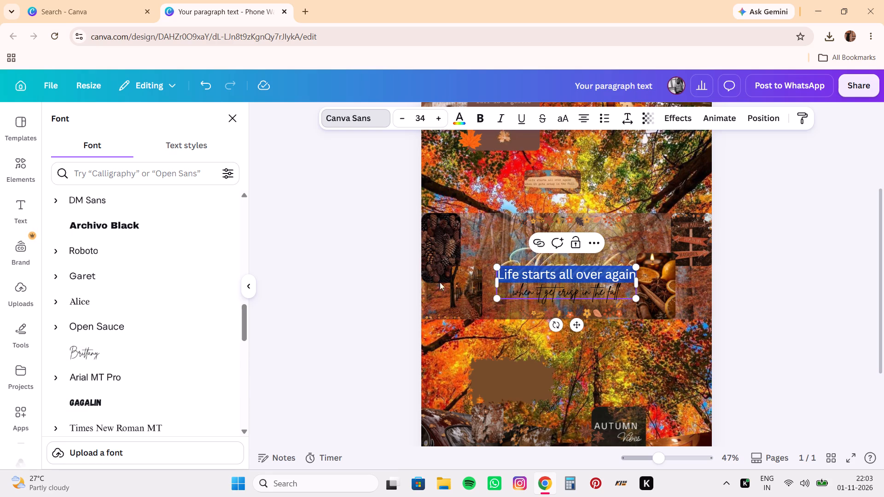
click(186, 356)
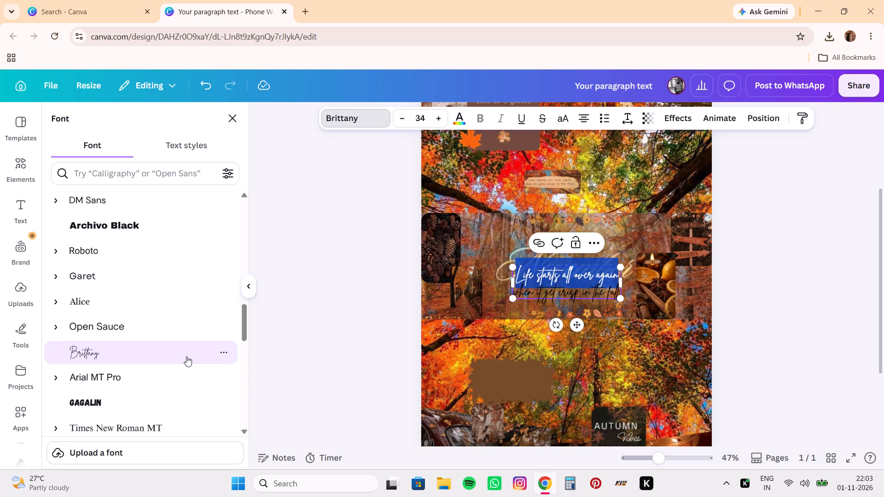
click(446, 351)
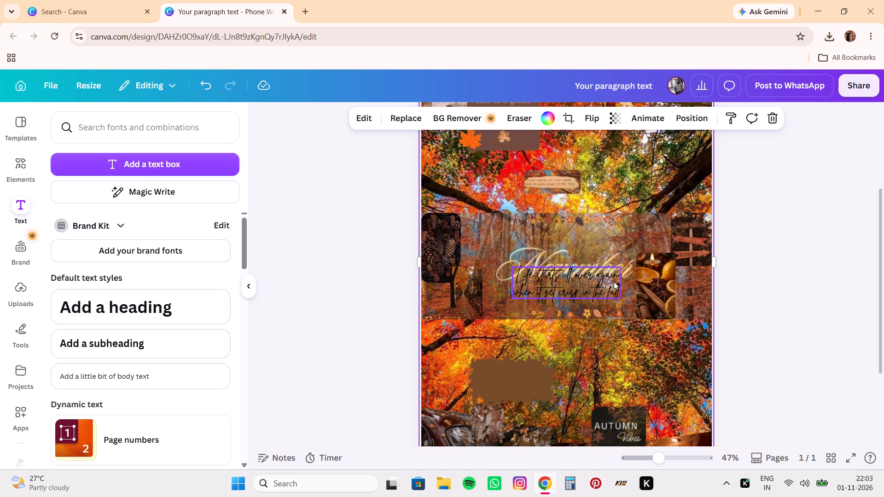
Scale the quote text box down to a font size of about 27.8.
click(605, 282)
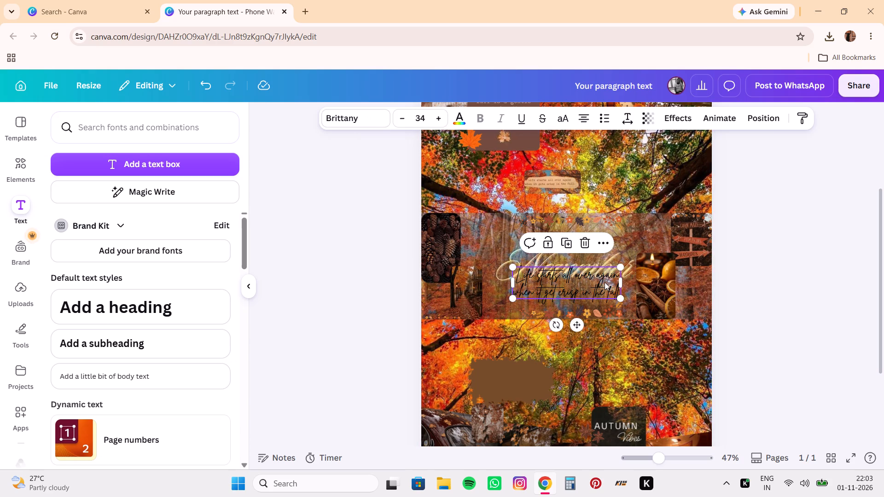
drag(622, 297, 605, 291)
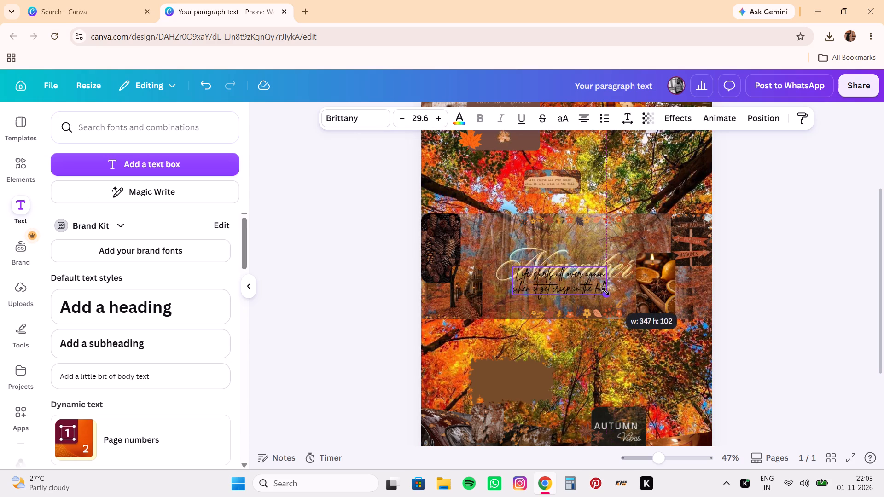
drag(605, 291, 603, 290)
Shift the brown patch aside and move the small textured photo down between the vintage car and the bookshop image.
scroll(593, 364, down, 1)
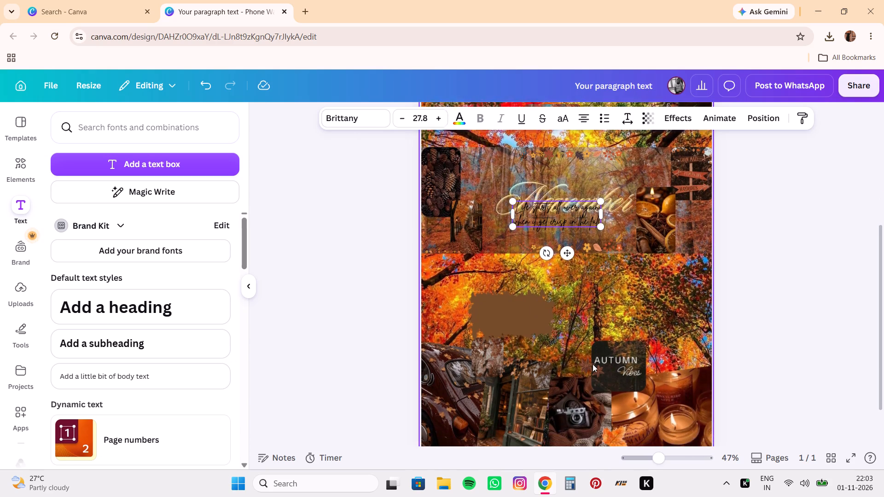
scroll(593, 364, down, 1)
drag(518, 294, 564, 289)
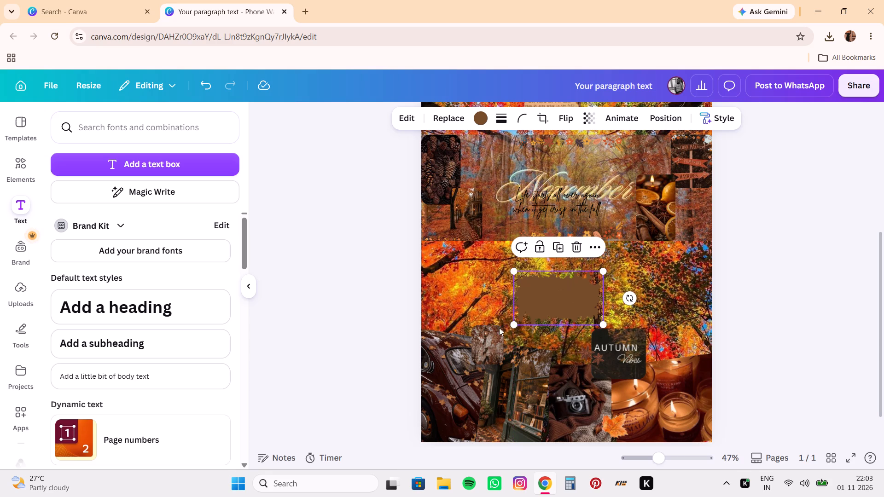
drag(486, 339, 476, 412)
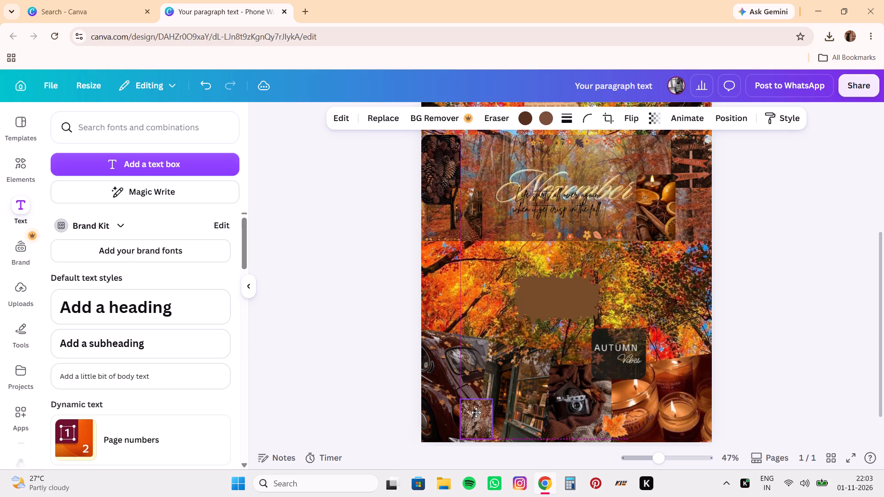
drag(476, 412, 482, 405)
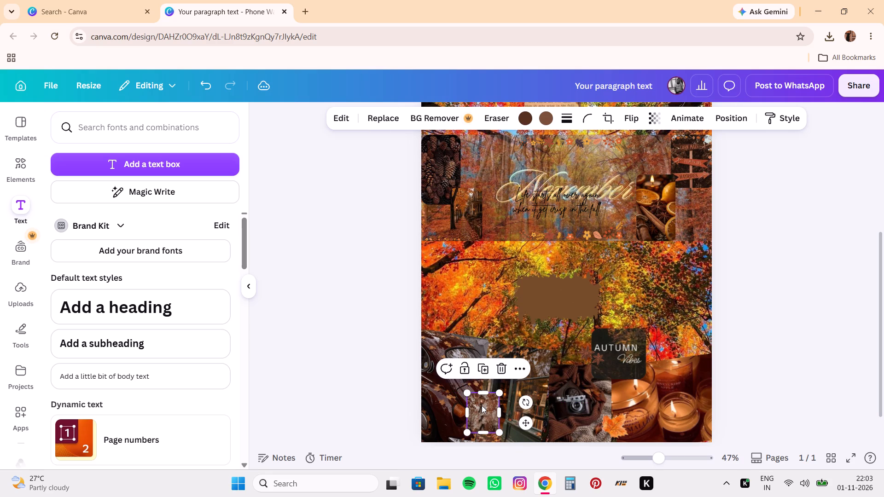
Shrink the brown patch and place it just above the vintage car and bookshop photos.
click(558, 303)
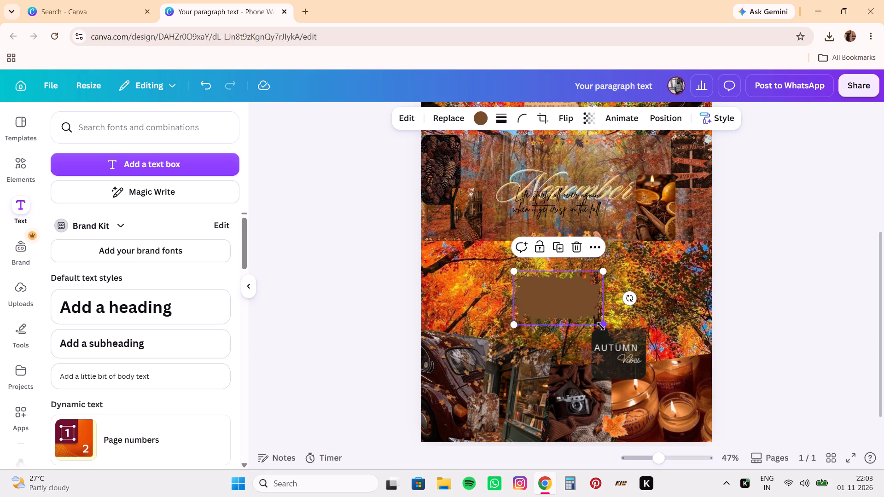
drag(601, 326, 575, 311)
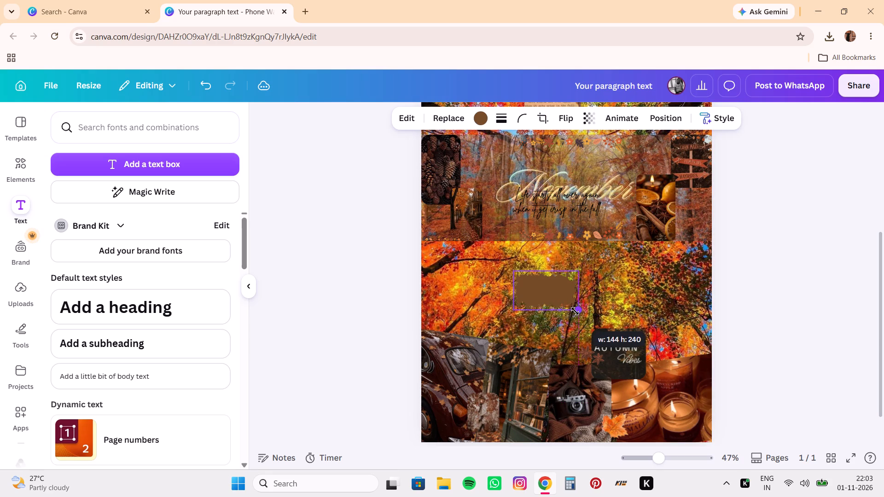
drag(575, 311, 582, 314)
drag(545, 295, 515, 323)
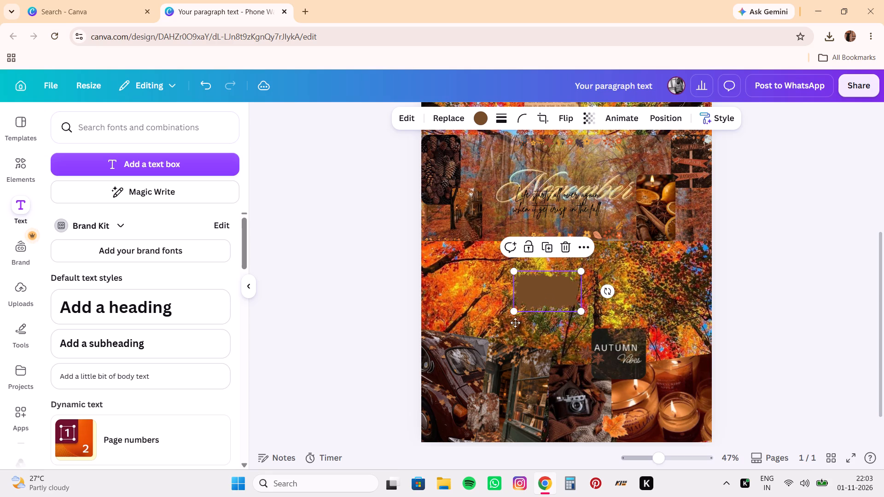
drag(515, 323, 494, 337)
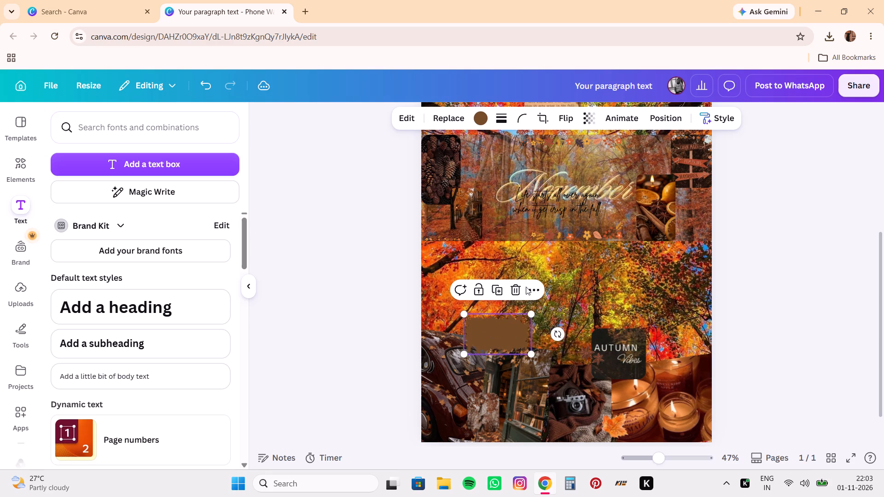
Scale the quote down to a font size of about 20.3 and place it over the brown patch.
click(558, 202)
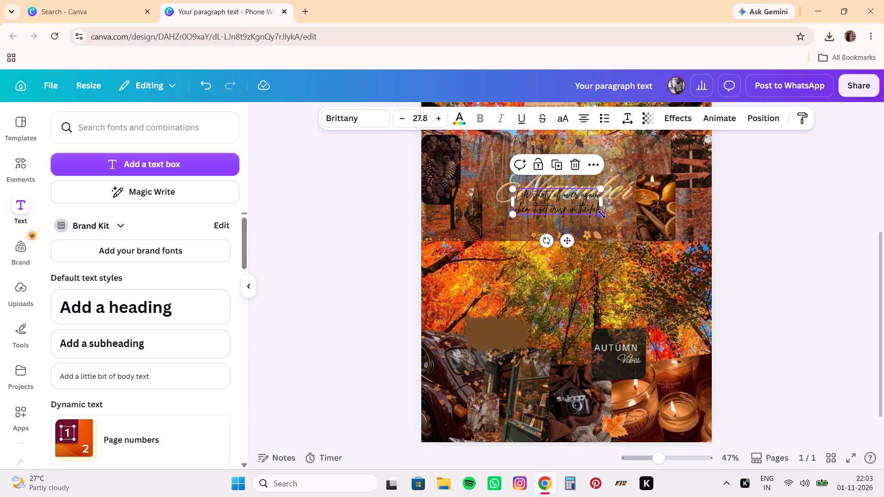
drag(602, 214, 581, 208)
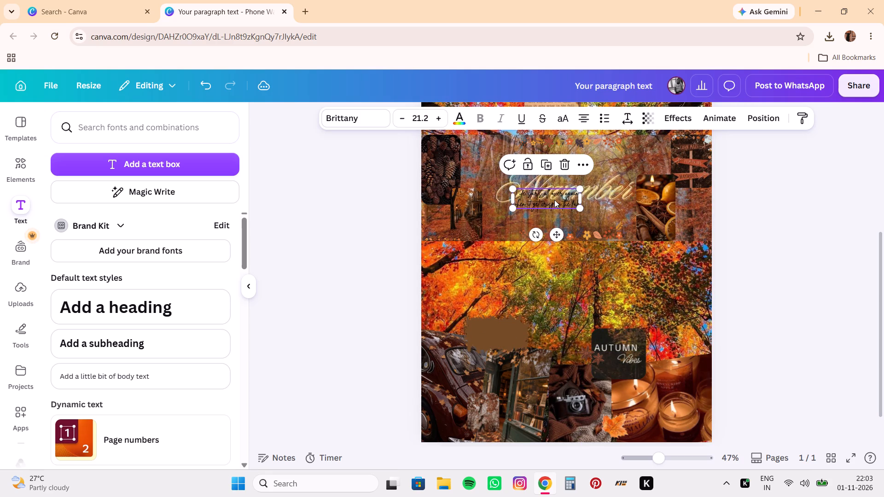
drag(554, 200, 503, 335)
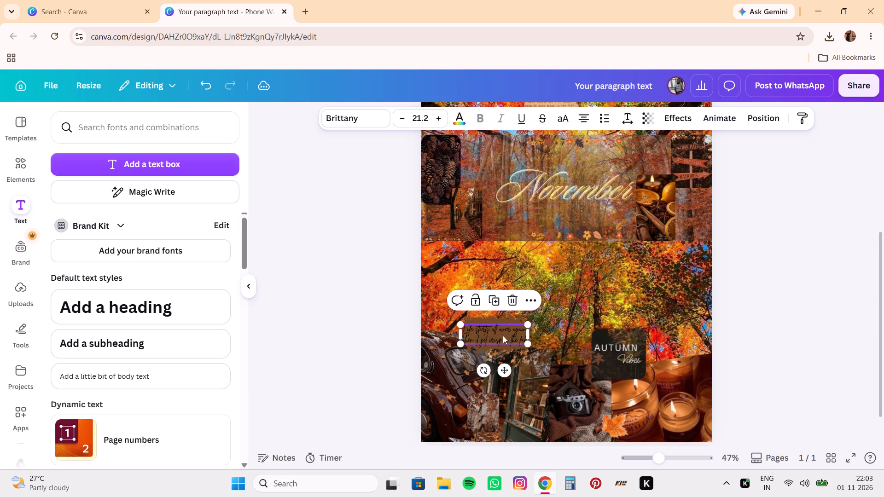
click(462, 343)
click(555, 299)
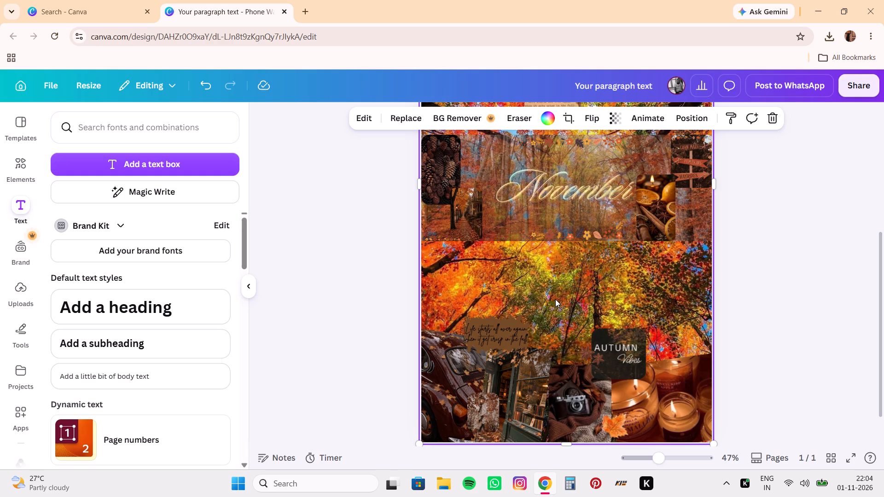
Enlarge the brown patch slightly toward its lower-left corner so it sits more fully behind the quote.
click(522, 319)
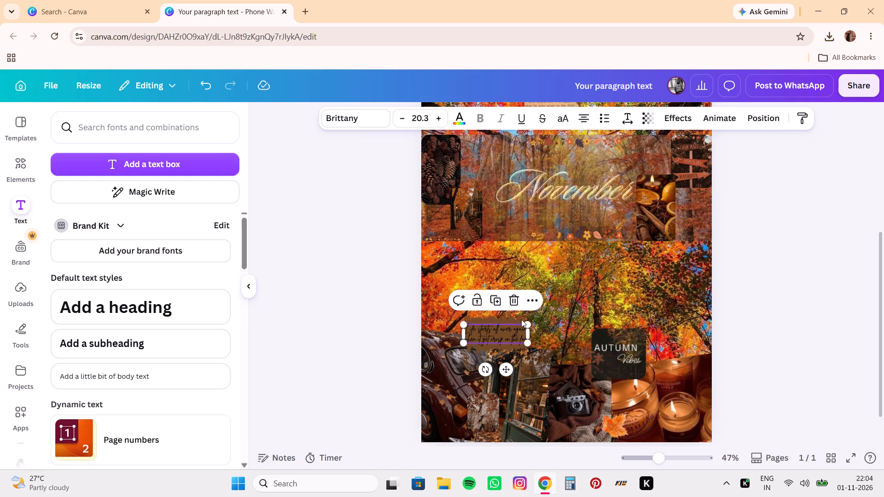
click(513, 318)
click(465, 354)
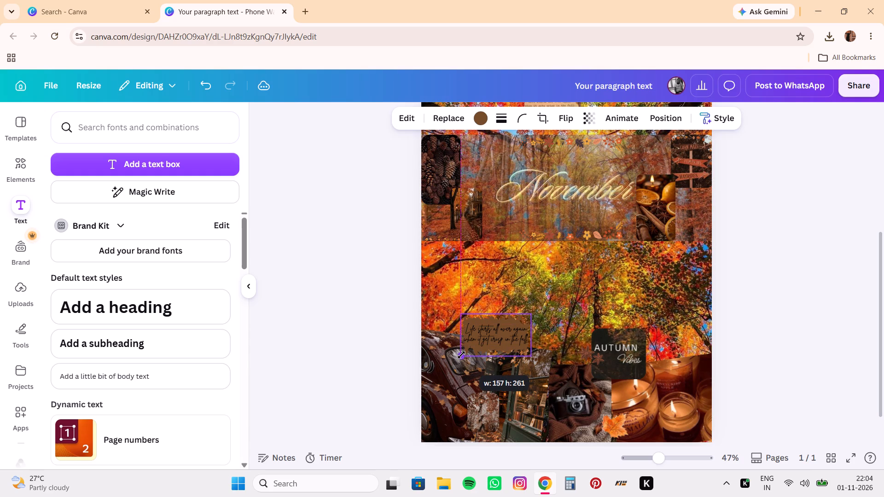
click(591, 311)
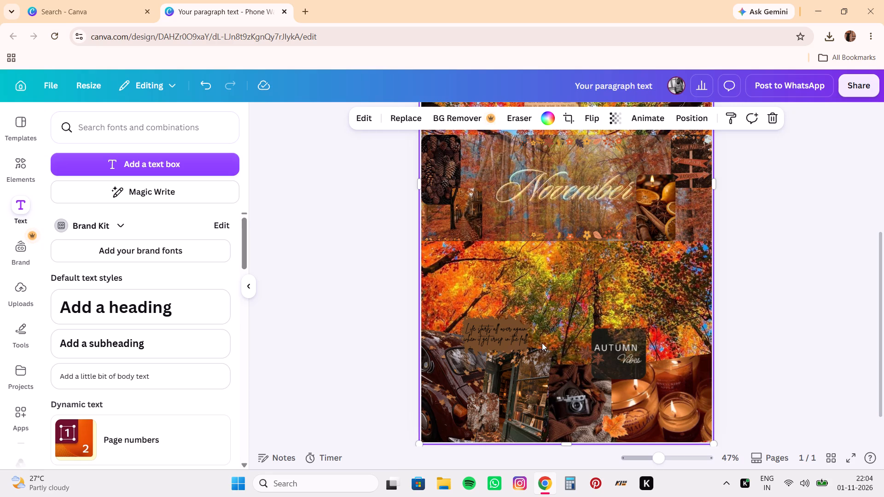
Try the golden photo colour on the quote, then set its text to the pale peach from the candle photo's colours.
click(512, 332)
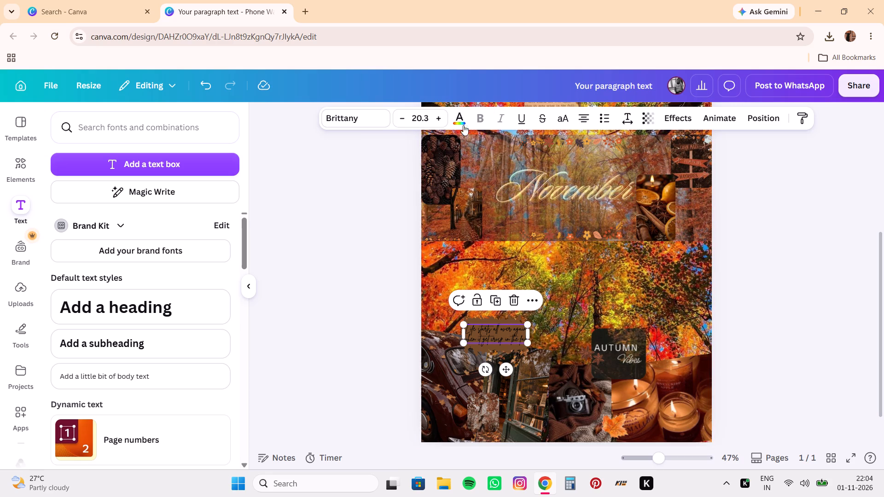
click(460, 121)
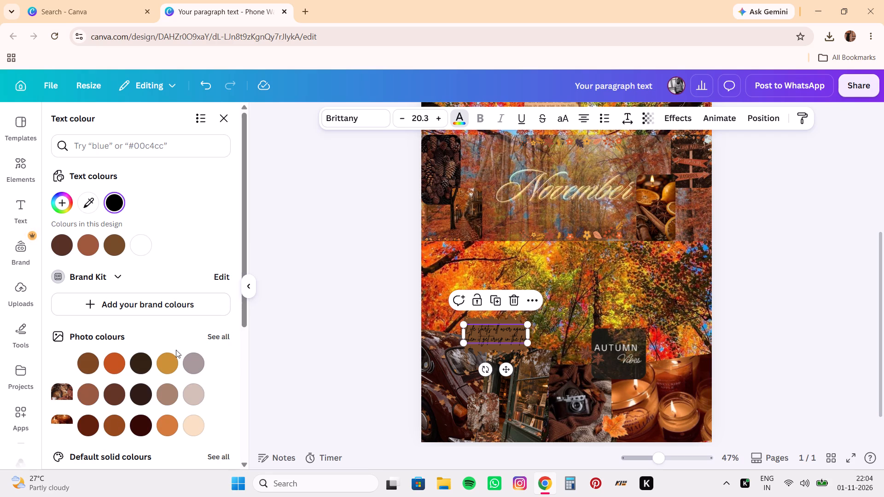
click(167, 354)
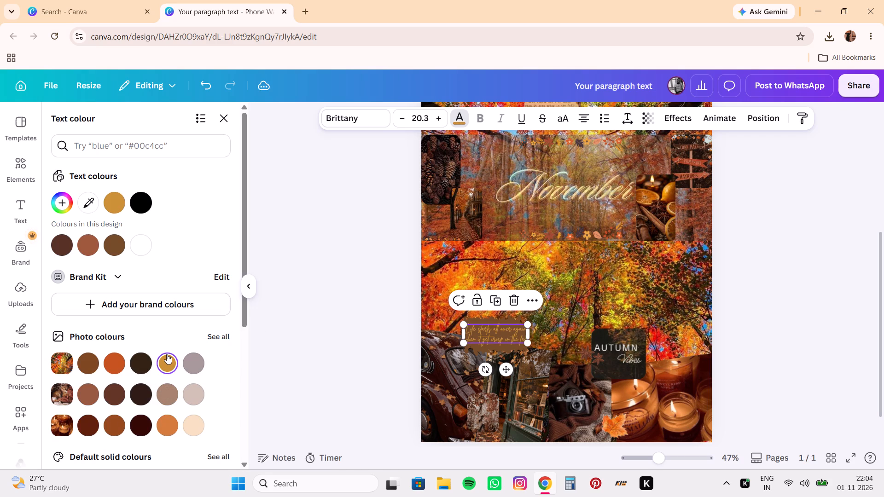
click(193, 422)
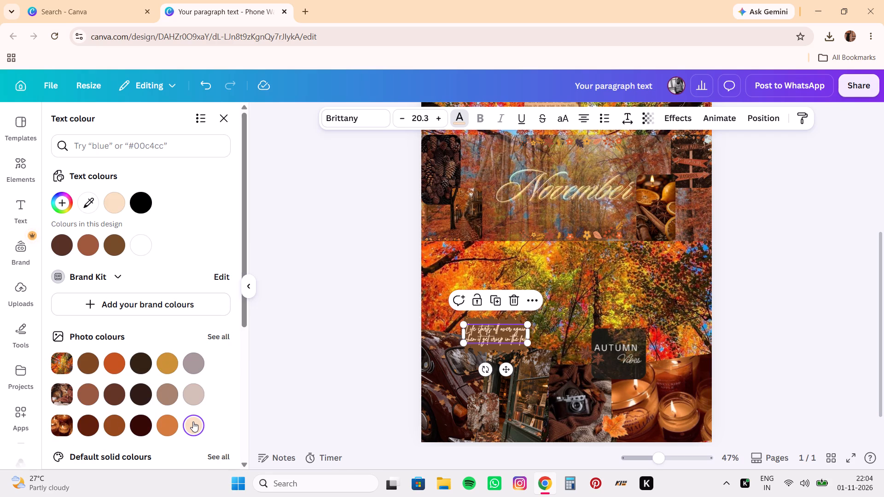
Recolour the quote on the brown patch with the candle photo's light orange, briefly trying #97593f from the photo colours along the way.
click(170, 427)
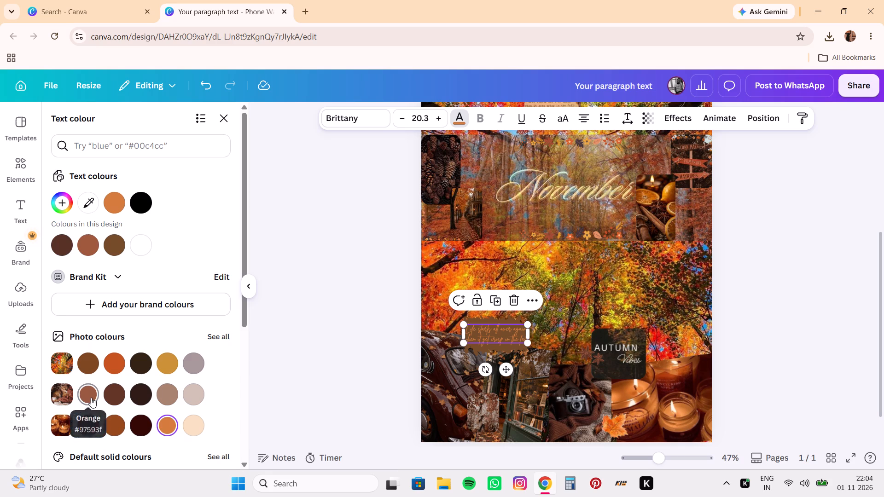
click(91, 398)
click(163, 425)
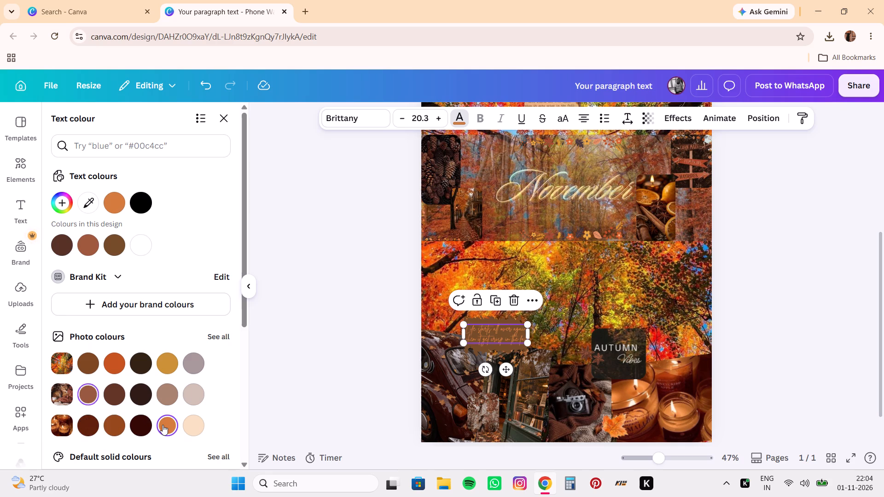
click(258, 383)
click(328, 360)
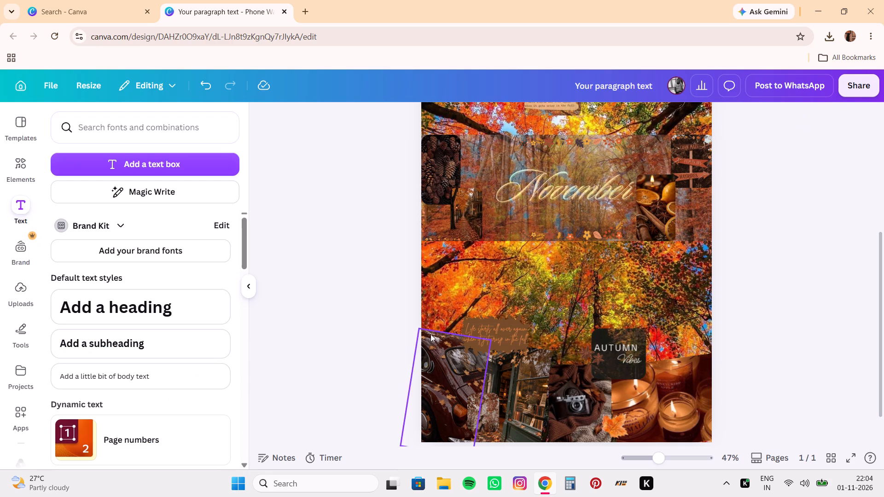
Delete the small torn-paper quote graphic above the November banner.
scroll(560, 303, up, 1)
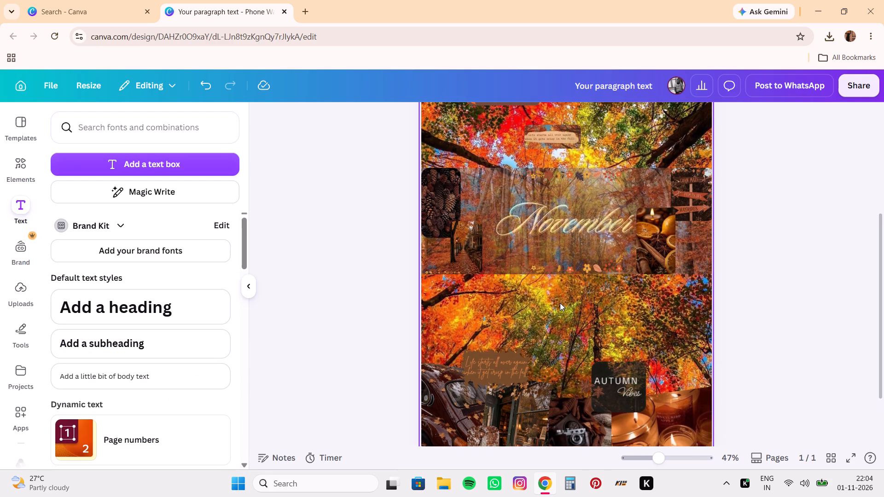
click(564, 142)
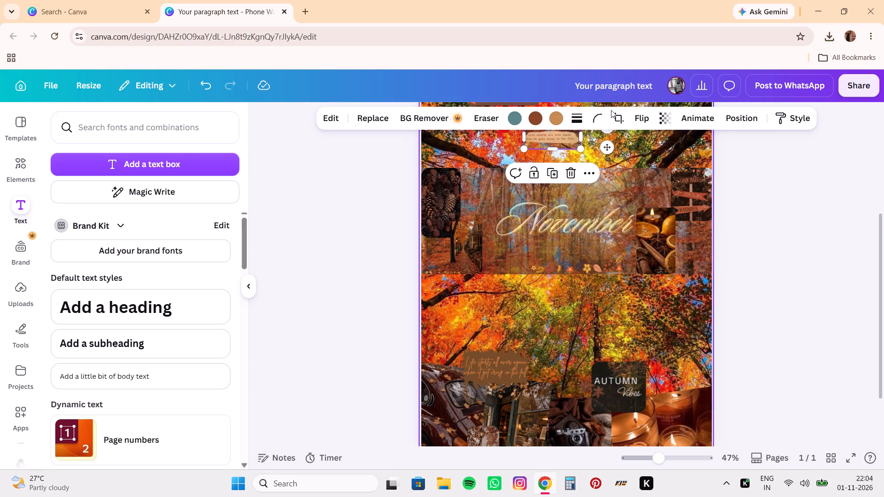
click(573, 180)
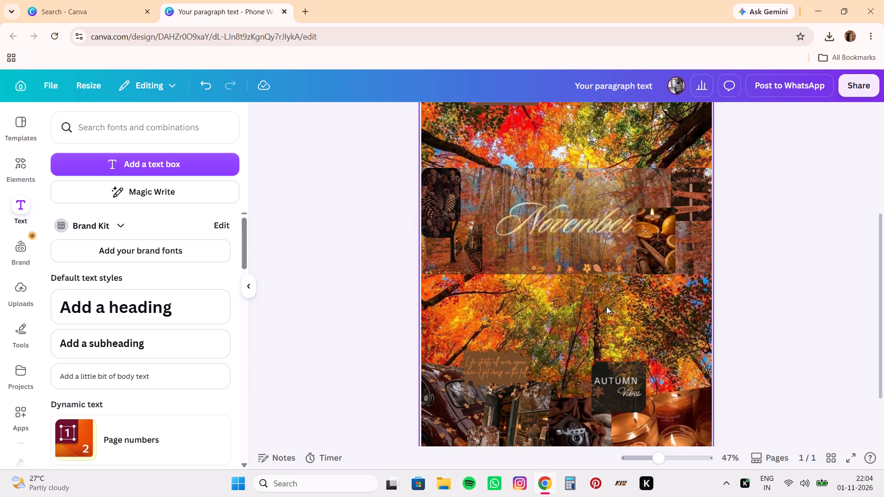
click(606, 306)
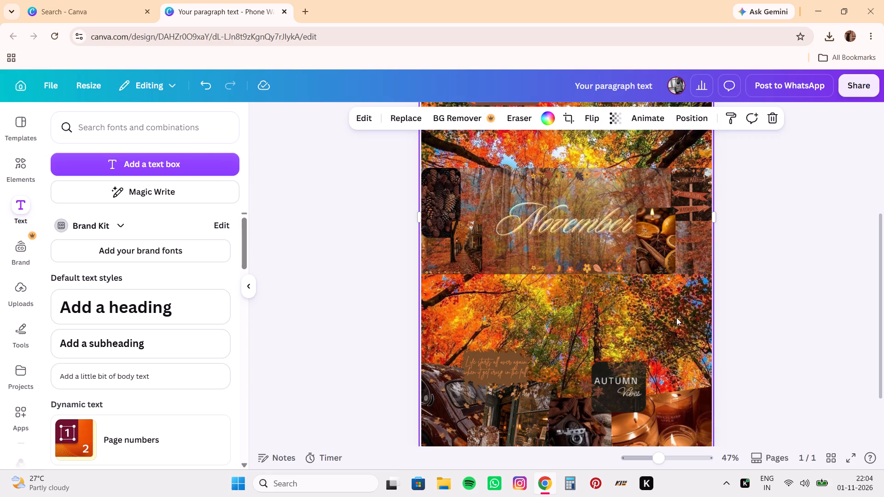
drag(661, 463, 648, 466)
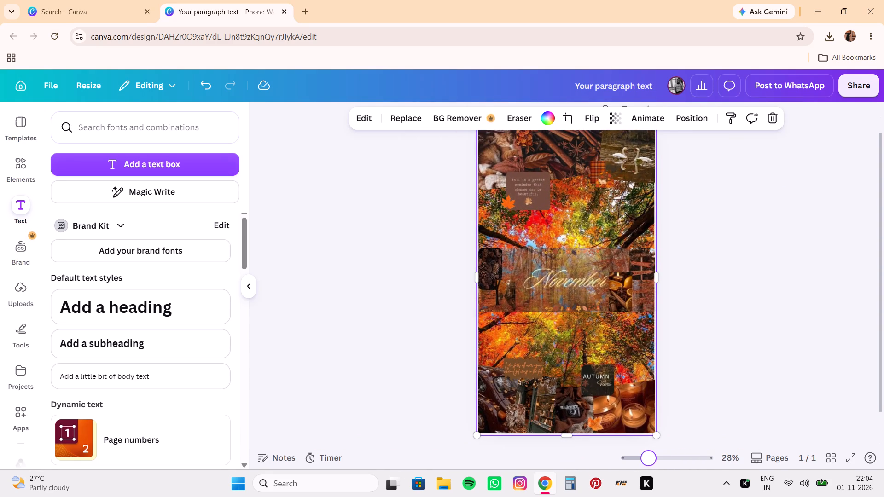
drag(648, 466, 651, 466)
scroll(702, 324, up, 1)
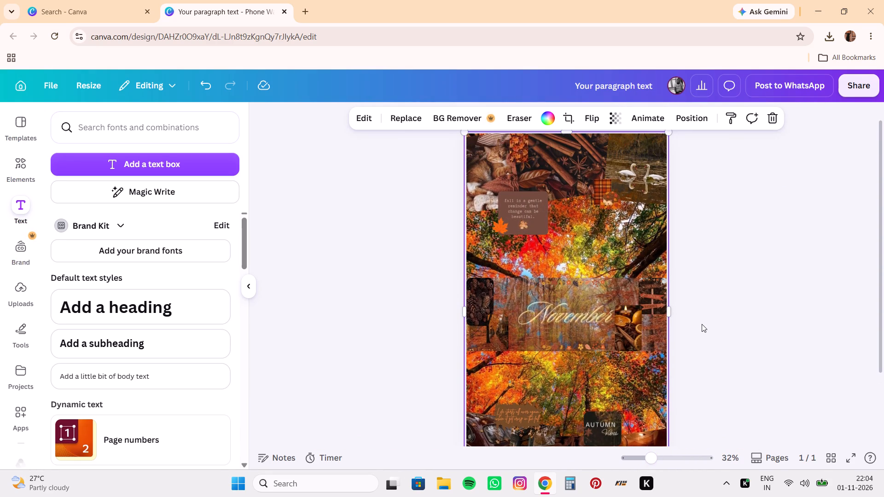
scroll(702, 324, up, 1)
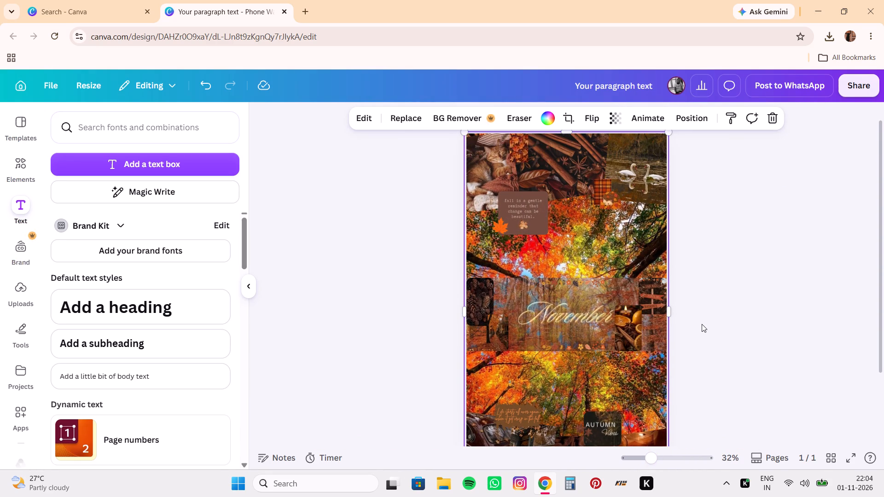
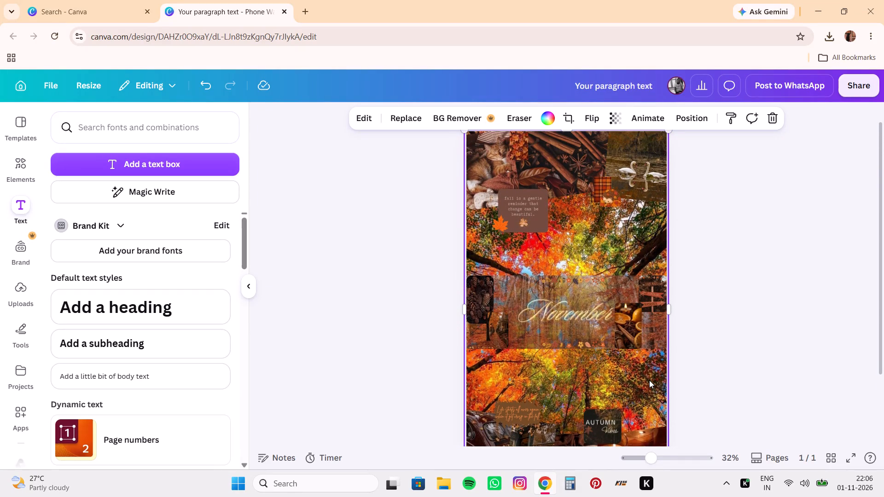
scroll(649, 380, down, 1)
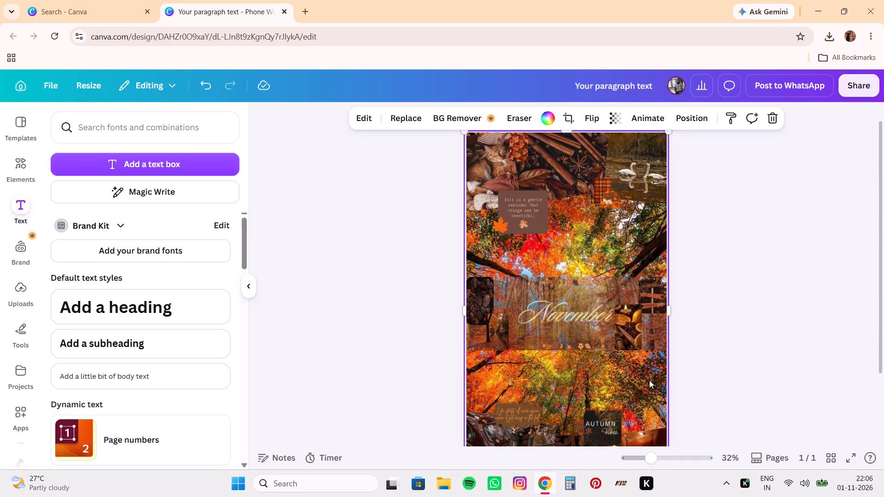
scroll(649, 380, down, 1)
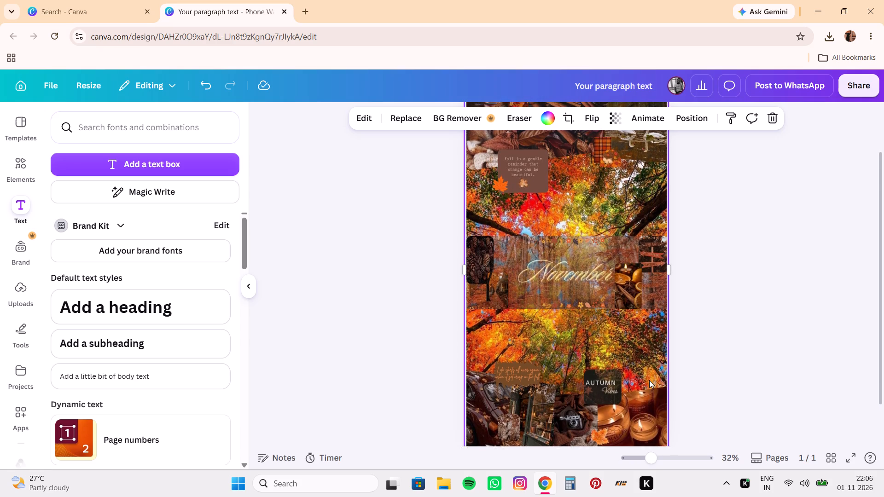
scroll(649, 380, down, 2)
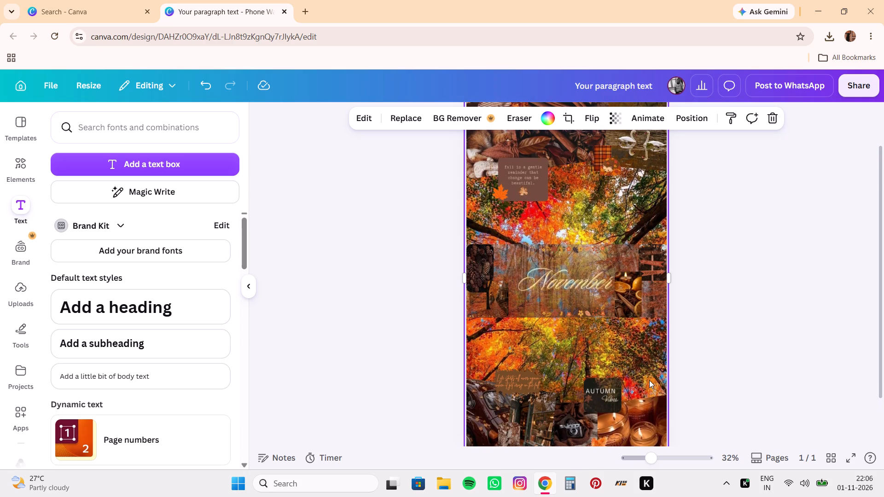
scroll(649, 380, down, 3)
drag(650, 458, 648, 458)
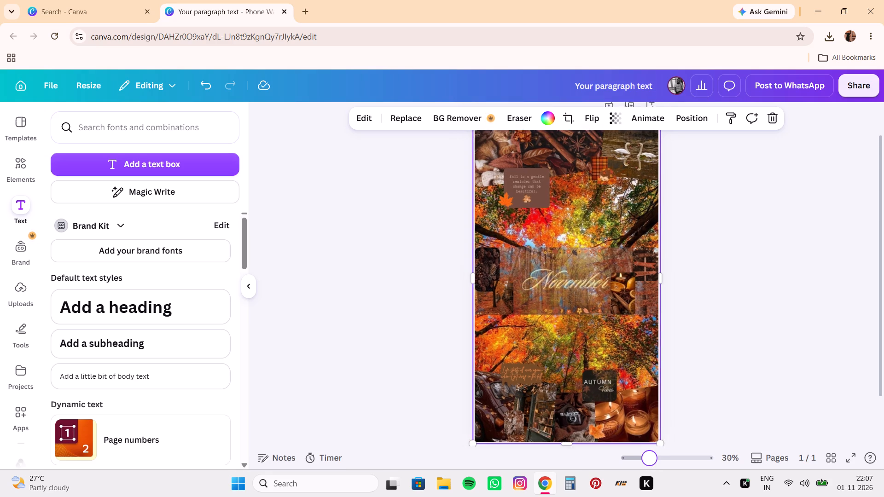
drag(648, 458, 645, 458)
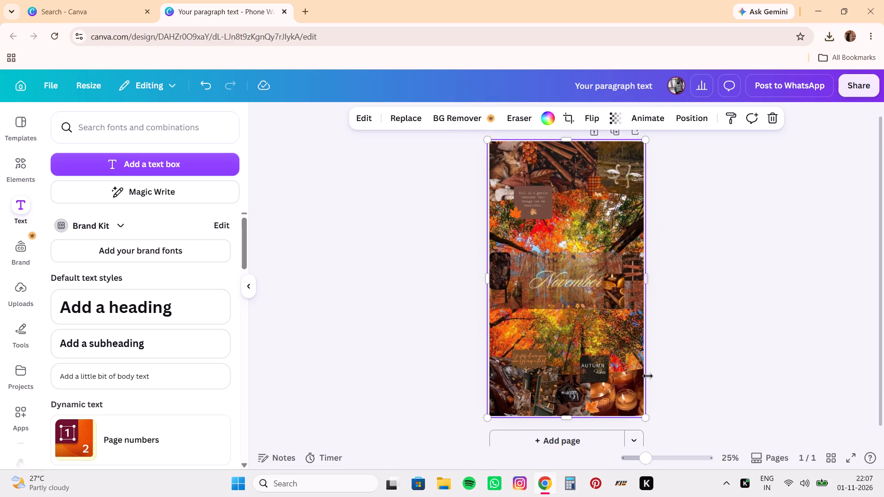
click(648, 376)
key(Print)
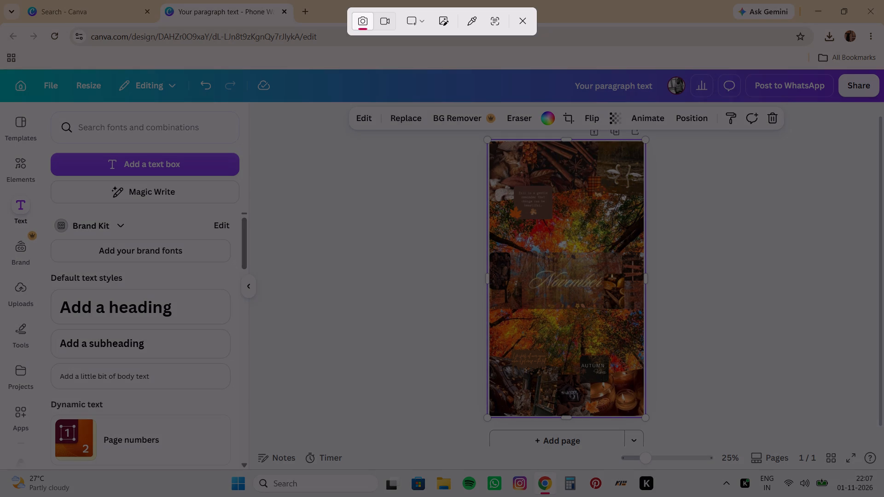
drag(481, 135, 663, 352)
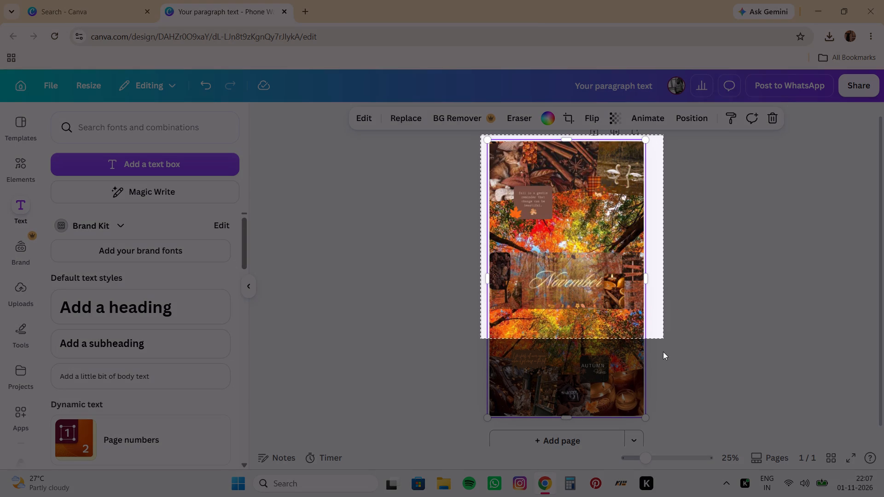